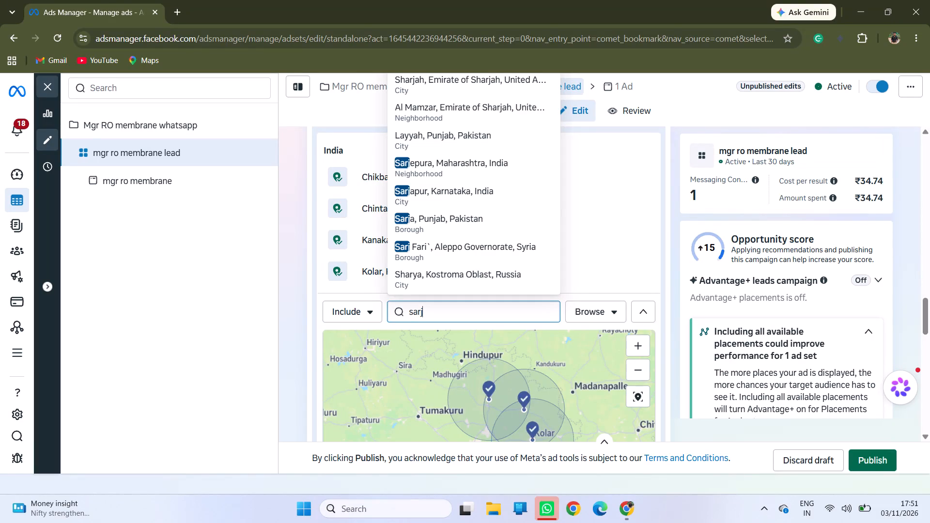
# Search the ad set's locations for sarjapura and include Sarjapura, Bangalore, Karnataka.
pyautogui.write('apura')
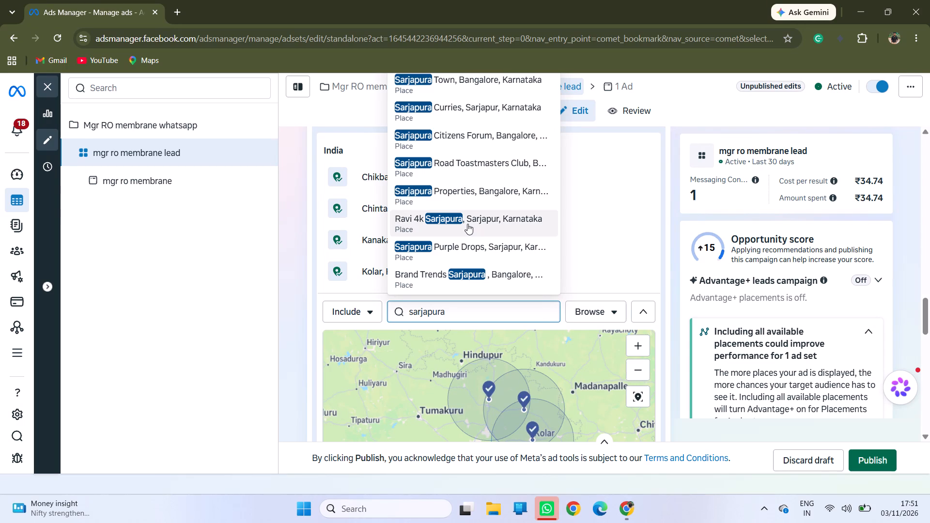
pyautogui.scroll(3, 478, 232)
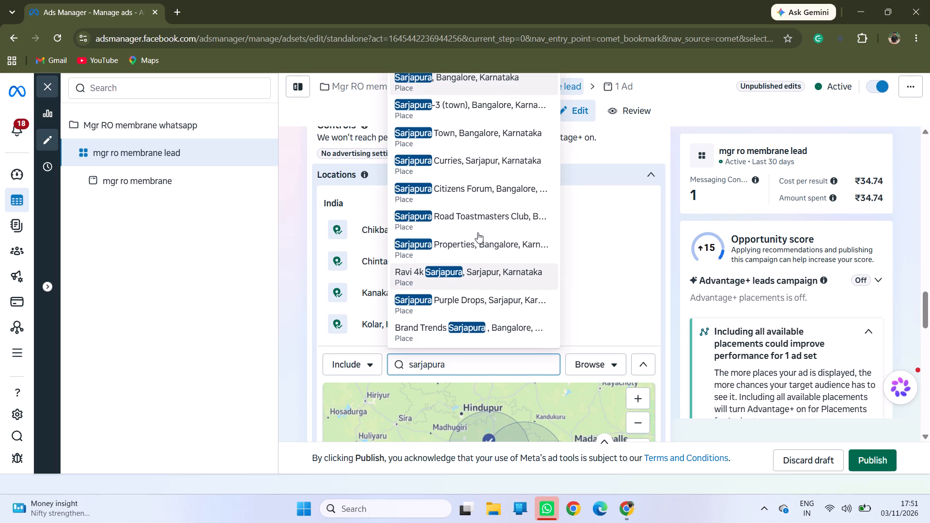
pyautogui.scroll(1, 478, 232)
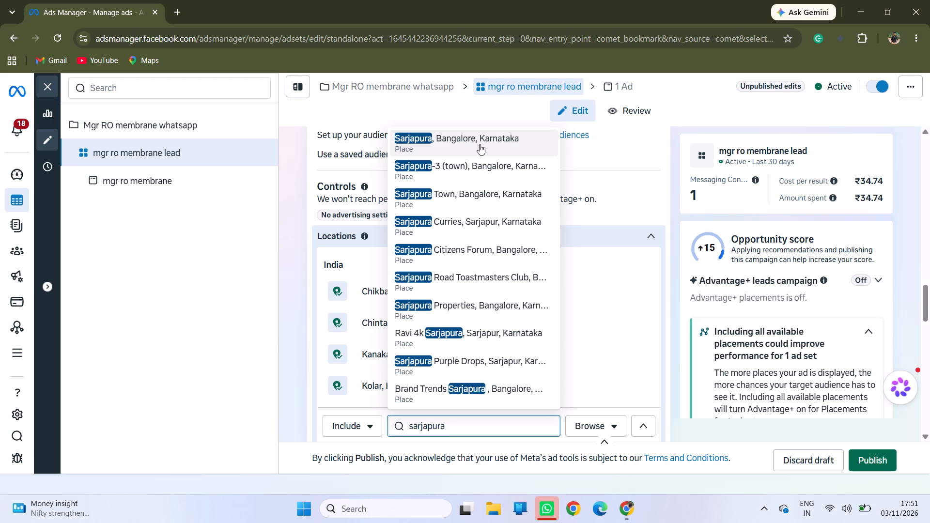
pyautogui.click(480, 145)
pyautogui.click(462, 138)
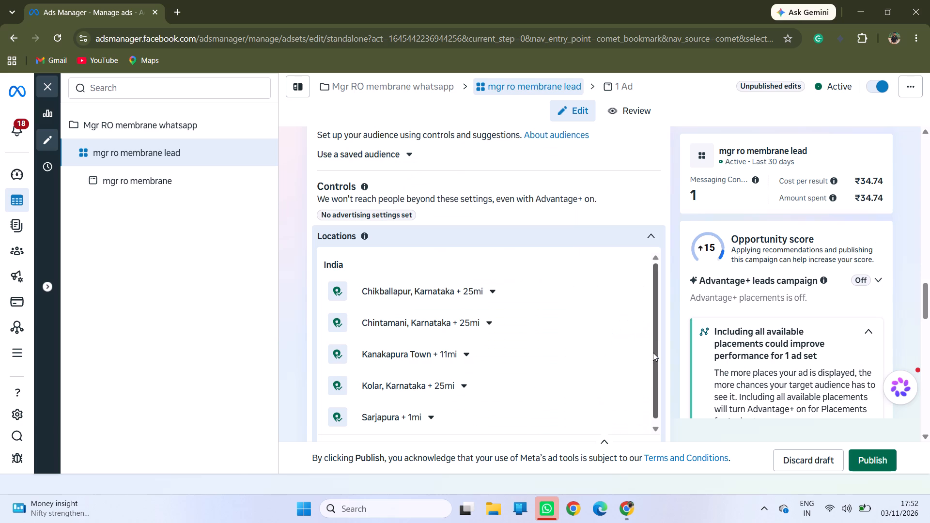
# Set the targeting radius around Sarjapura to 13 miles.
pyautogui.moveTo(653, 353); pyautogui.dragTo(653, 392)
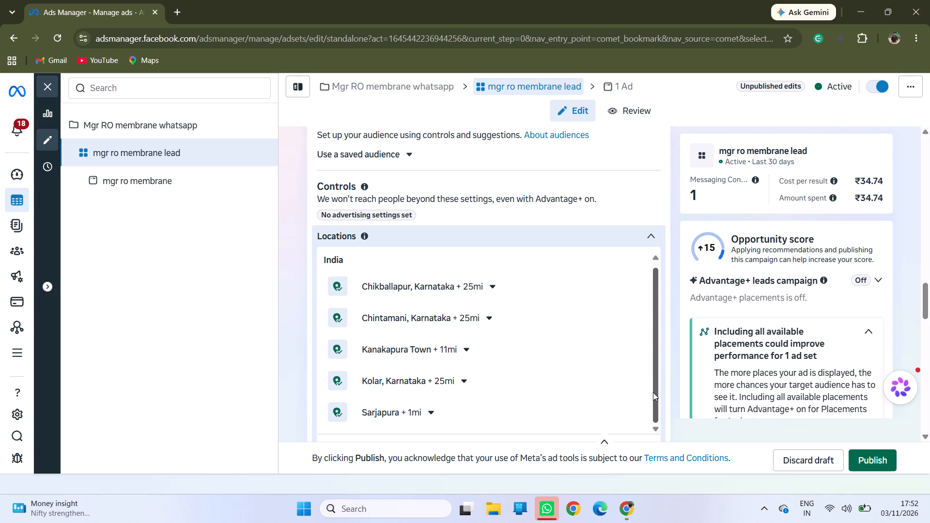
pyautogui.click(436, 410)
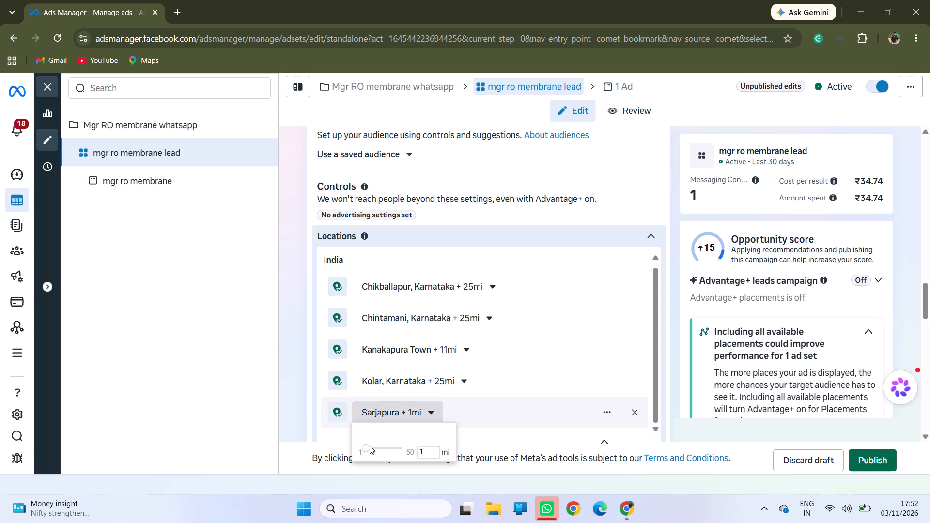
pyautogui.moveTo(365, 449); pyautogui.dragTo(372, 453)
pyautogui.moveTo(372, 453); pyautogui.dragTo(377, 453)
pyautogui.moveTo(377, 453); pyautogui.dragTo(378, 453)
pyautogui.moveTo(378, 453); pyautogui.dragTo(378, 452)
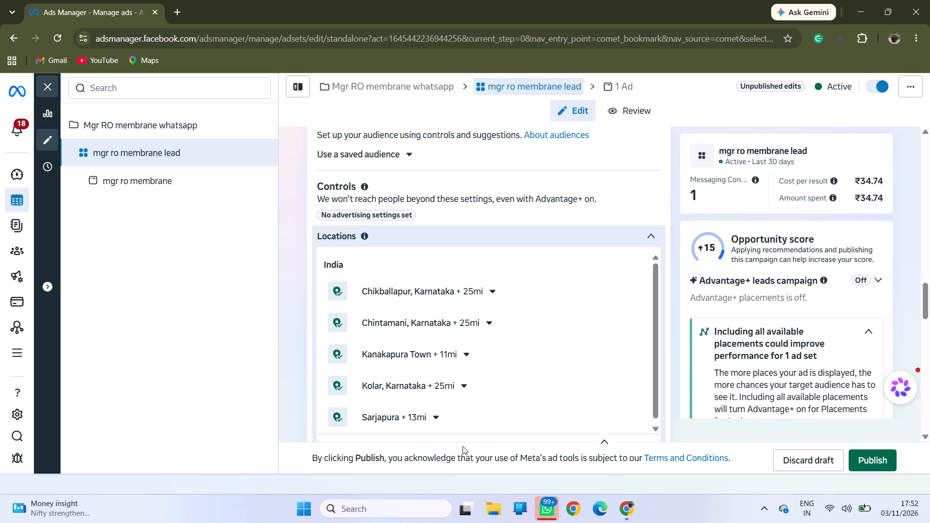
# Adjust the targeting radius around Sarjapura to 14 miles.
pyautogui.click(436, 413)
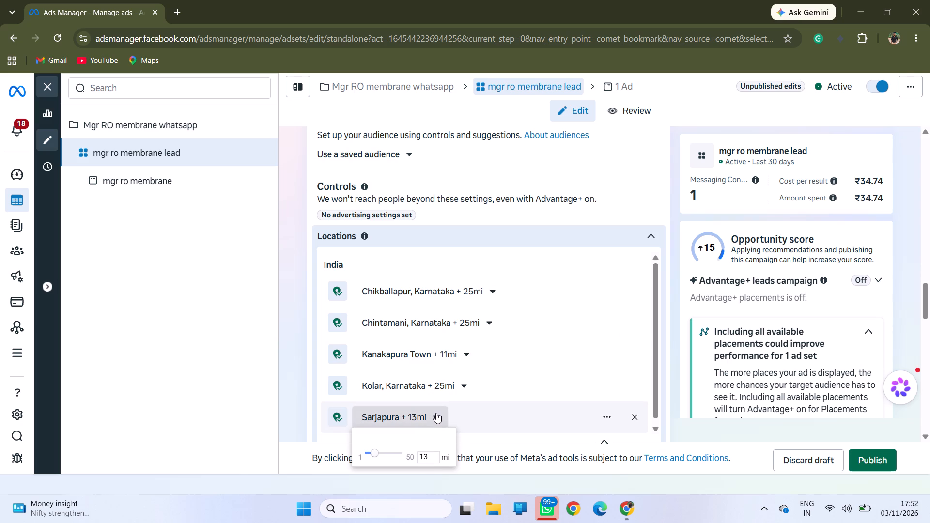
pyautogui.moveTo(374, 451); pyautogui.dragTo(377, 454)
pyautogui.moveTo(377, 454); pyautogui.dragTo(377, 454)
pyautogui.moveTo(377, 454); pyautogui.dragTo(377, 453)
pyautogui.moveTo(377, 453); pyautogui.dragTo(379, 453)
pyautogui.moveTo(379, 453); pyautogui.dragTo(380, 453)
pyautogui.moveTo(380, 453); pyautogui.dragTo(379, 453)
pyautogui.moveTo(379, 453); pyautogui.dragTo(378, 453)
pyautogui.moveTo(378, 453); pyautogui.dragTo(379, 453)
pyautogui.moveTo(379, 453); pyautogui.dragTo(379, 453)
pyautogui.click(460, 388)
pyautogui.click(655, 379)
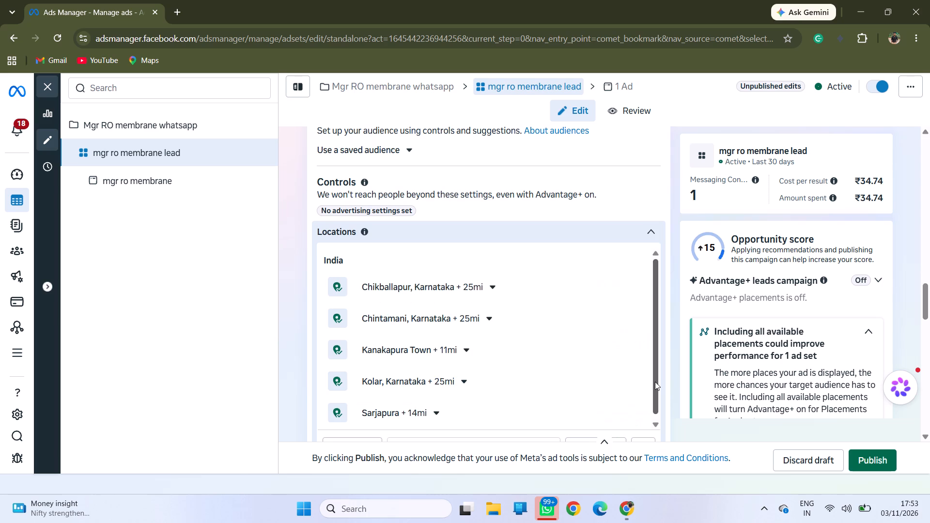
# Set the cities-within-radius distance for Kolar, Karnataka to 14 miles.
pyautogui.click(464, 383)
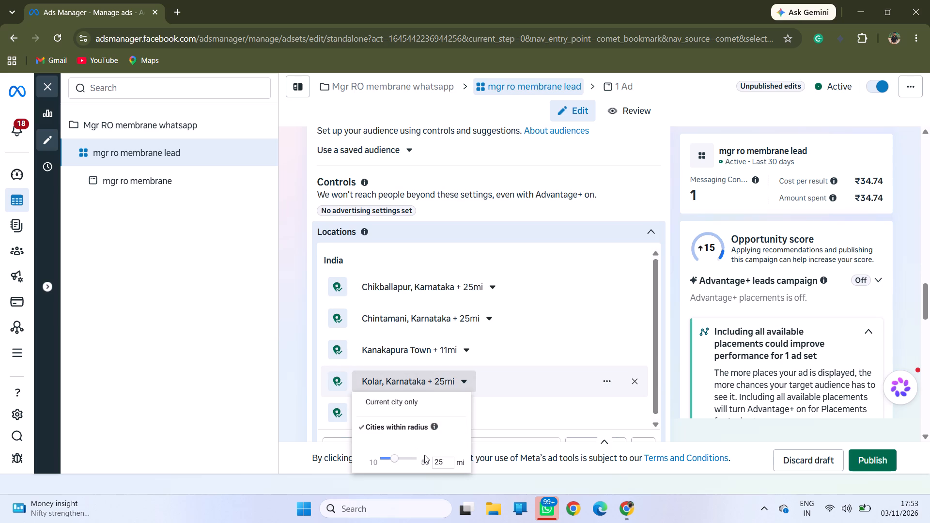
pyautogui.click(441, 461)
pyautogui.press('BackSpace')
pyautogui.press('BackSpace')
pyautogui.write('14')
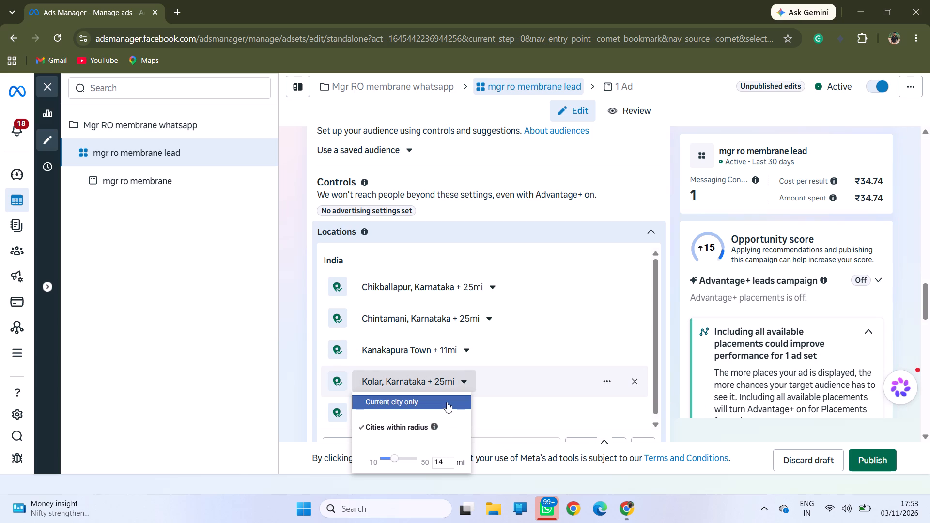
pyautogui.click(468, 384)
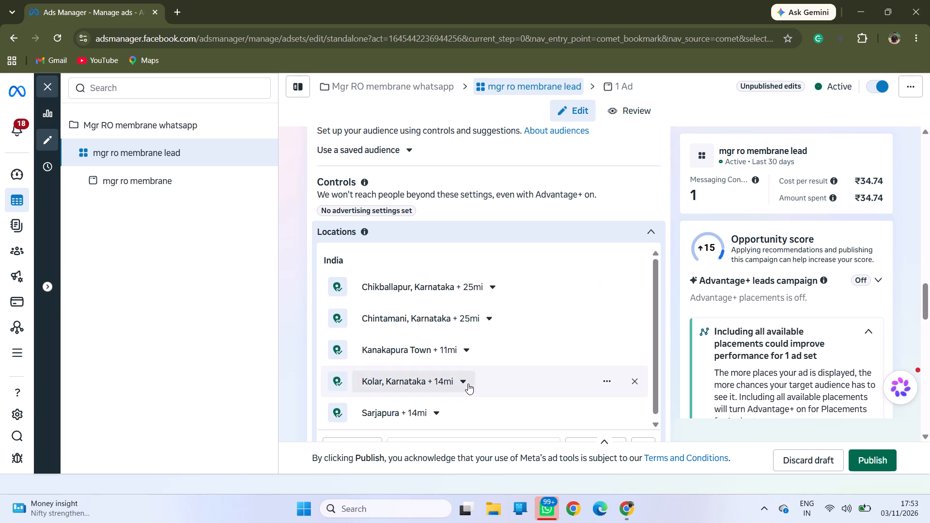
# Set the targeting radius around Kanakapura Town to 14 miles.
pyautogui.click(465, 351)
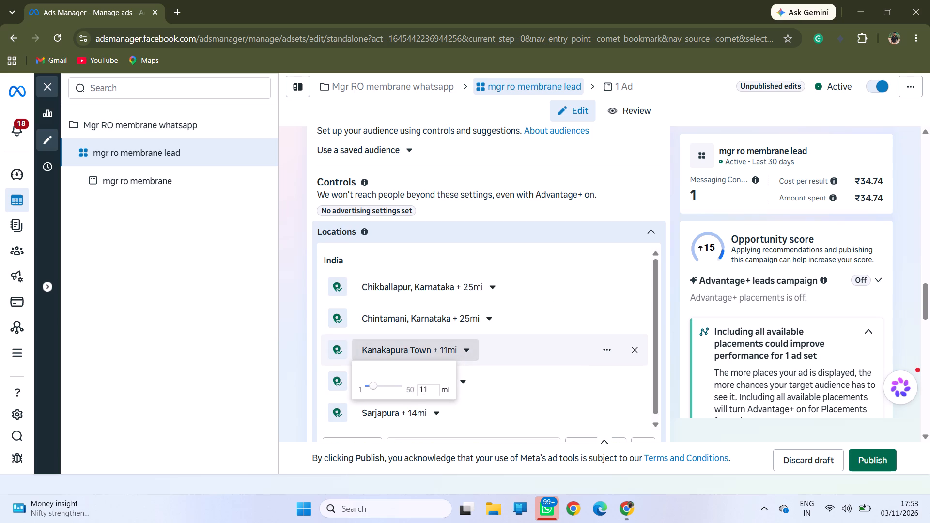
pyautogui.click(428, 392)
pyautogui.press('BackSpace')
pyautogui.press('4')
pyautogui.click(465, 351)
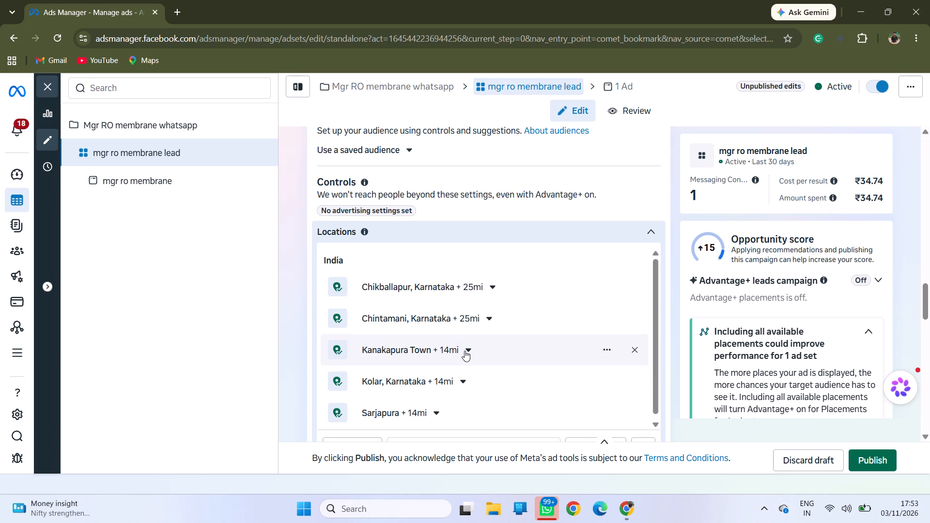
# Reduce the cities-within-radius distance for Chintamani, Karnataka to 13 miles.
pyautogui.click(487, 324)
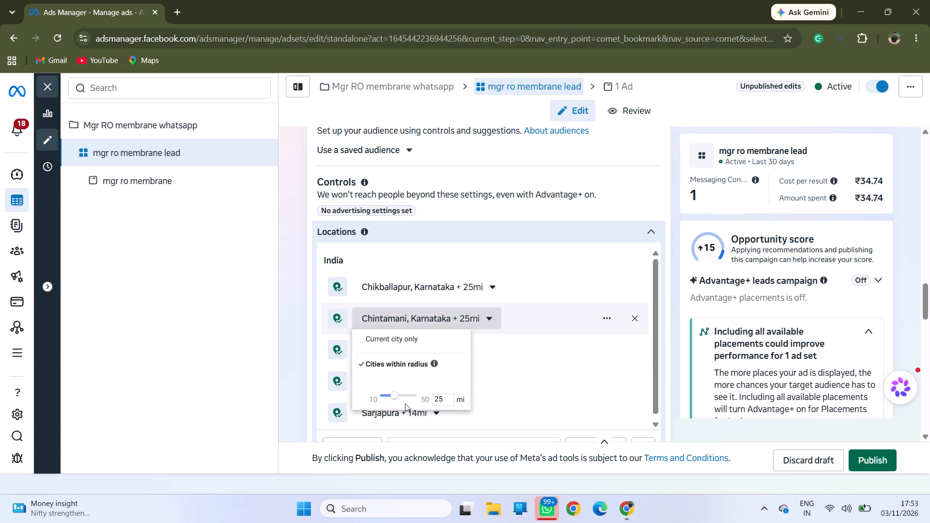
pyautogui.moveTo(395, 396); pyautogui.dragTo(392, 396)
pyautogui.moveTo(392, 396); pyautogui.dragTo(389, 396)
pyautogui.moveTo(389, 396); pyautogui.dragTo(387, 398)
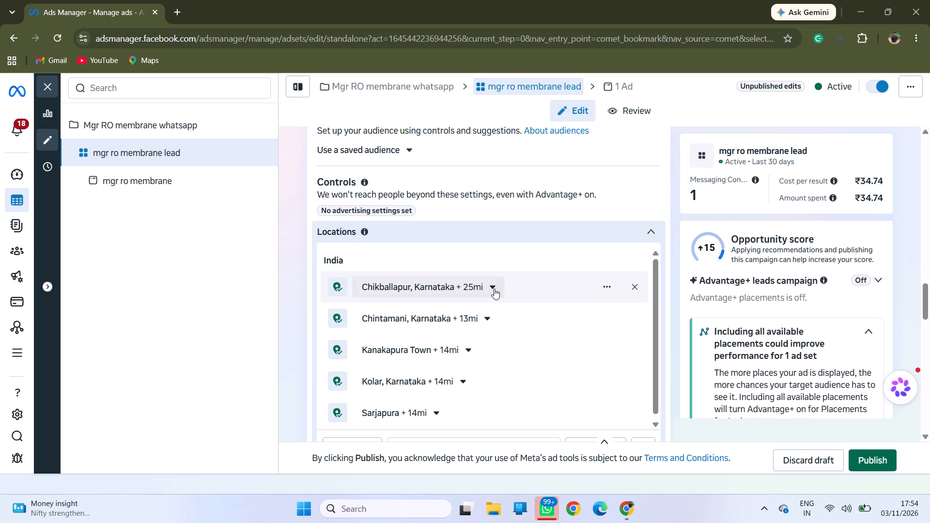
# Set the cities-within-radius distance for Chikballapur, Karnataka to 14 miles.
pyautogui.click(494, 289)
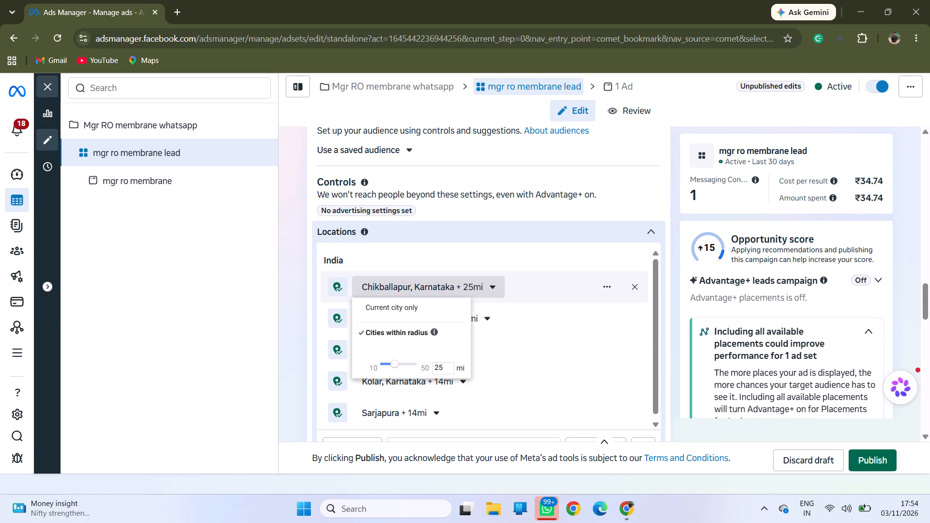
pyautogui.click(442, 367)
pyautogui.press('BackSpace')
pyautogui.press('BackSpace')
pyautogui.press('BackSpace')
pyautogui.press('BackSpace')
pyautogui.write('14')
pyautogui.click(495, 293)
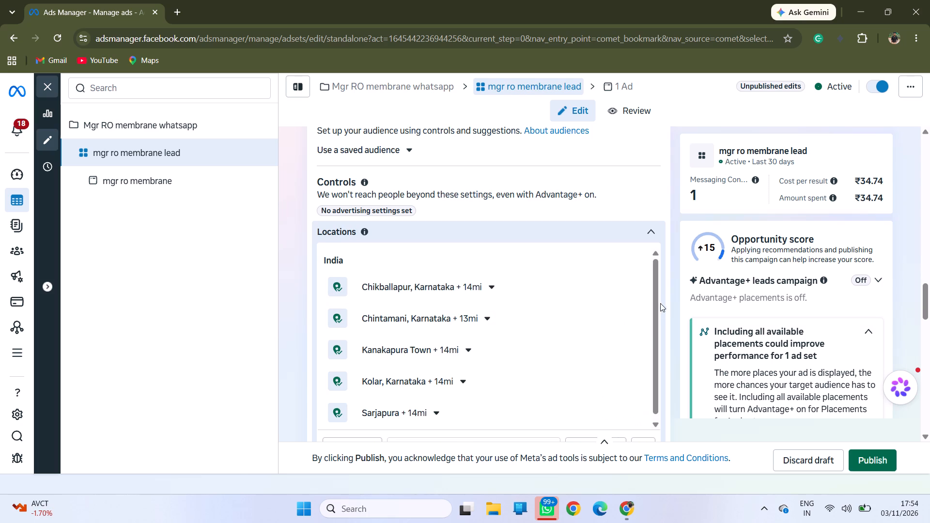
# Review the targeted locations list, the estimated audience size and the radius coverage on the map around Bengaluru.
pyautogui.moveTo(658, 300); pyautogui.dragTo(659, 344)
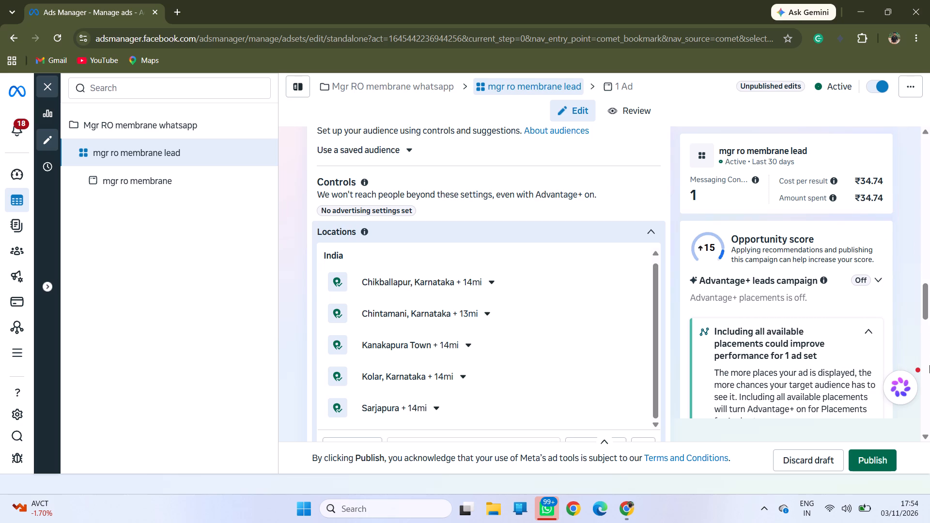
pyautogui.scroll(-6, 736, 385)
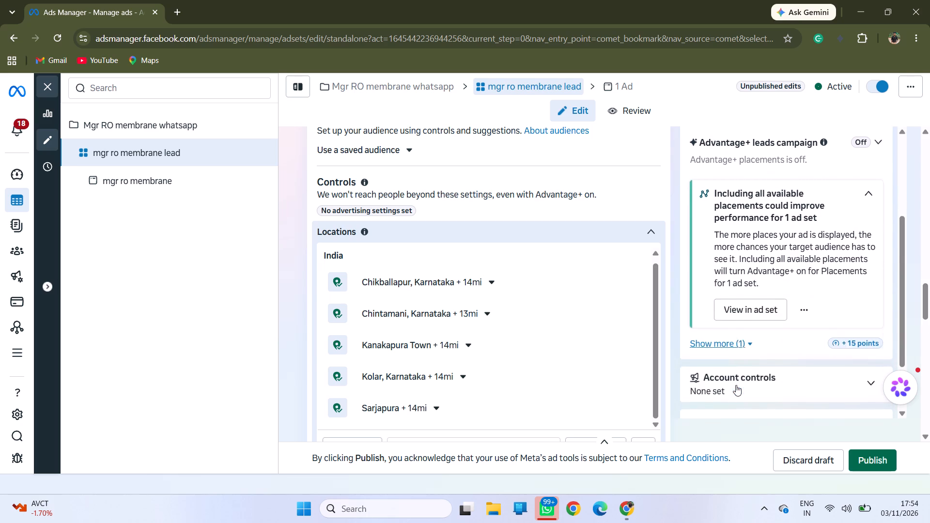
pyautogui.scroll(-8, 736, 385)
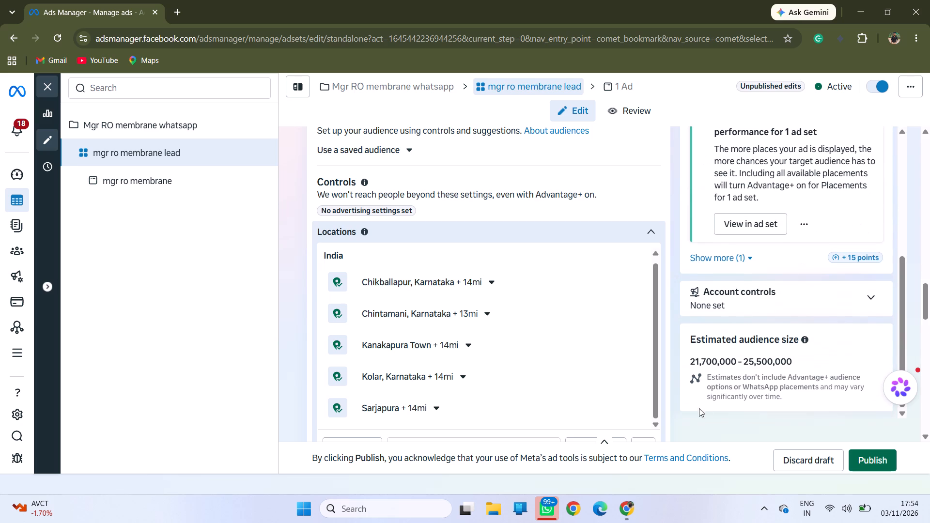
pyautogui.scroll(-4, 680, 423)
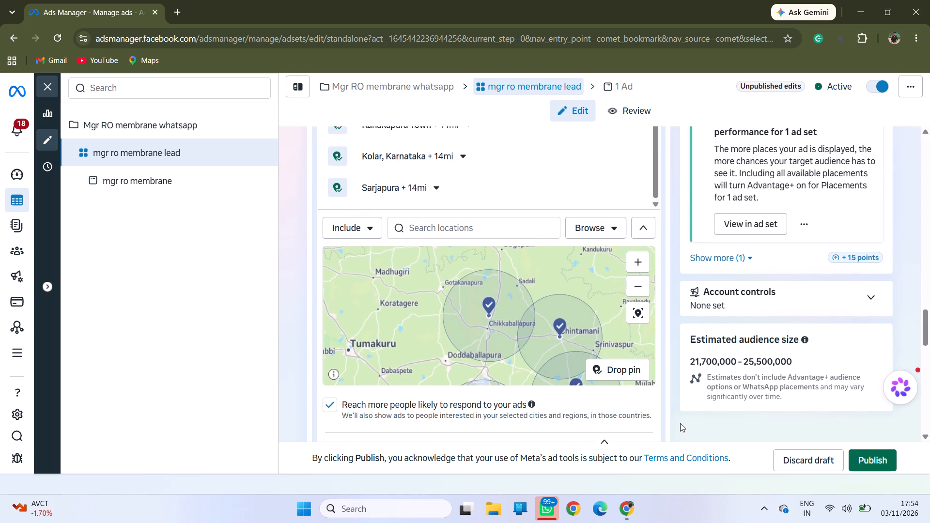
pyautogui.scroll(-2, 680, 423)
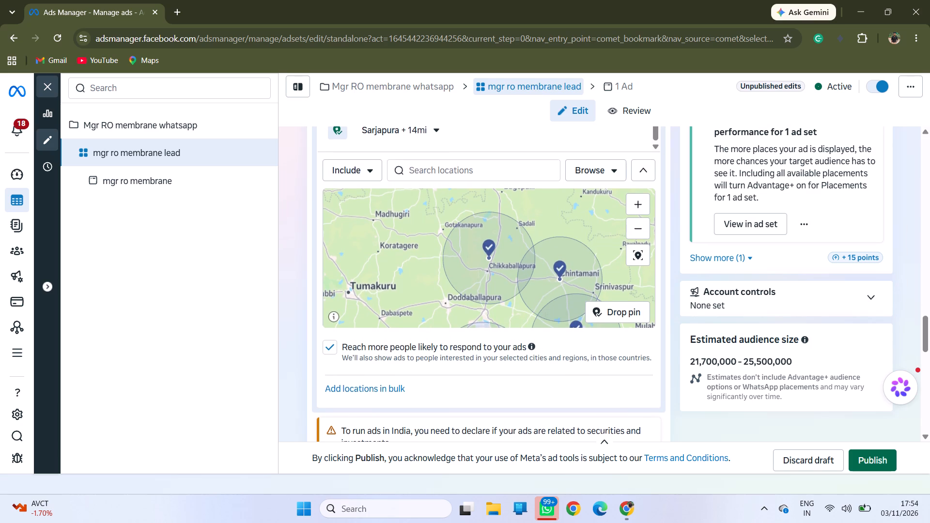
pyautogui.moveTo(506, 270); pyautogui.dragTo(497, 189)
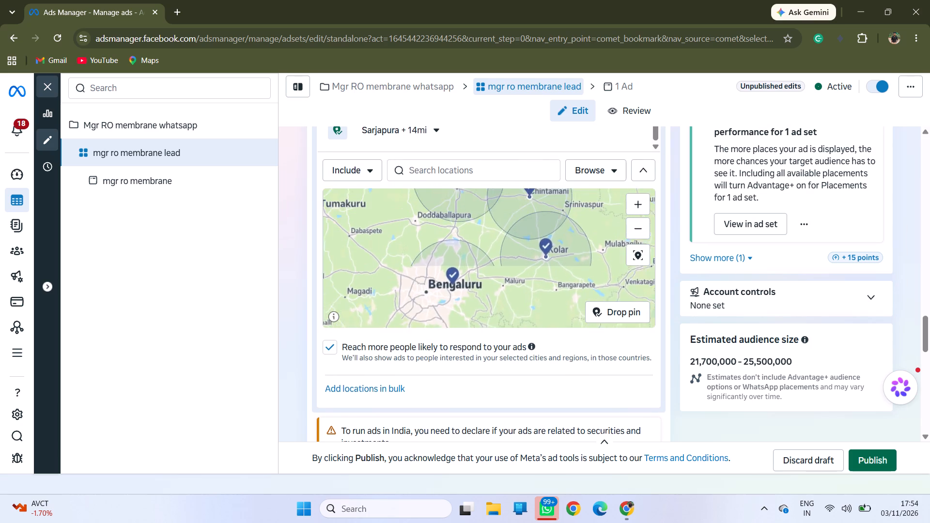
pyautogui.moveTo(497, 189); pyautogui.dragTo(489, 262)
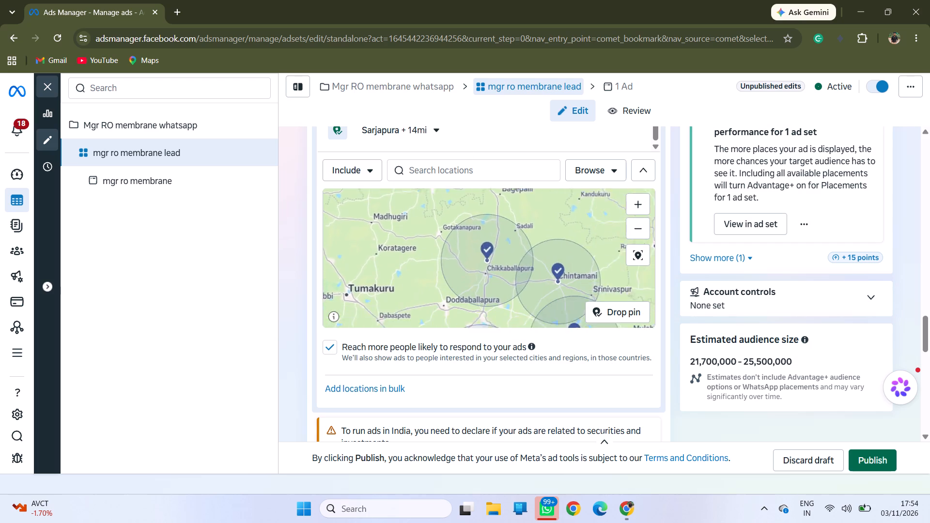
pyautogui.moveTo(489, 262); pyautogui.dragTo(453, 218)
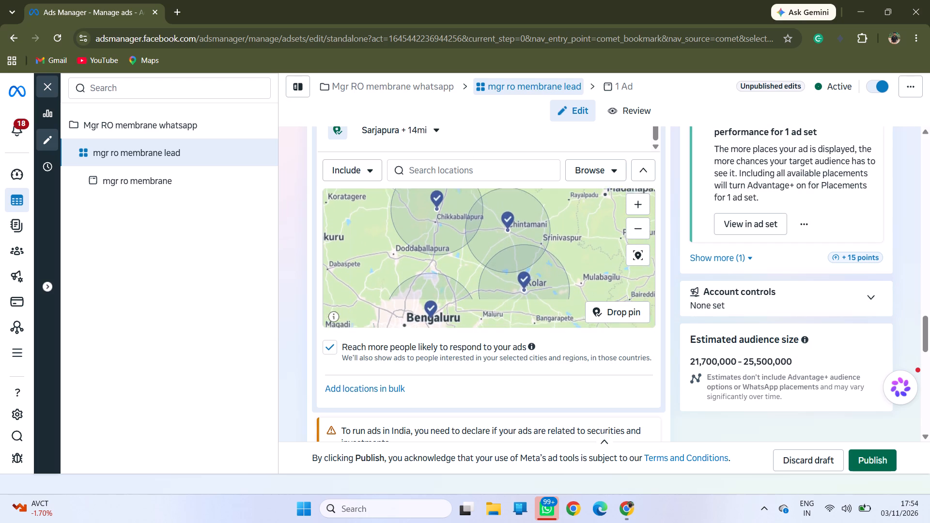
pyautogui.moveTo(453, 218); pyautogui.dragTo(466, 252)
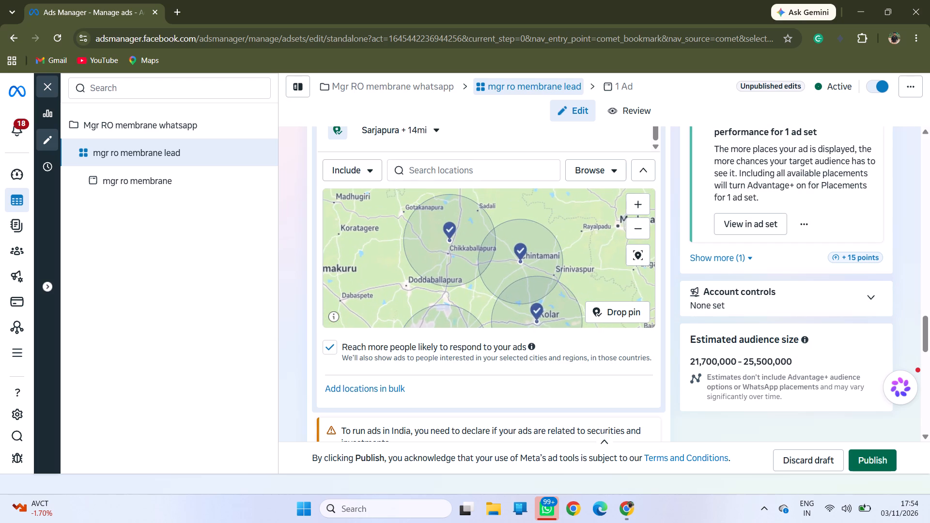
pyautogui.moveTo(466, 252); pyautogui.dragTo(466, 242)
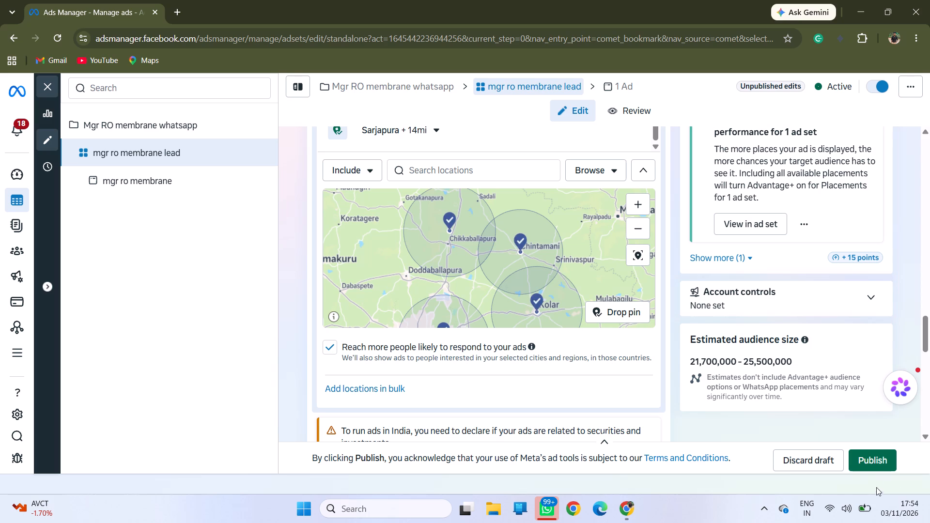
# Publish the edited mgr ro membrane lead ad set.
pyautogui.click(872, 458)
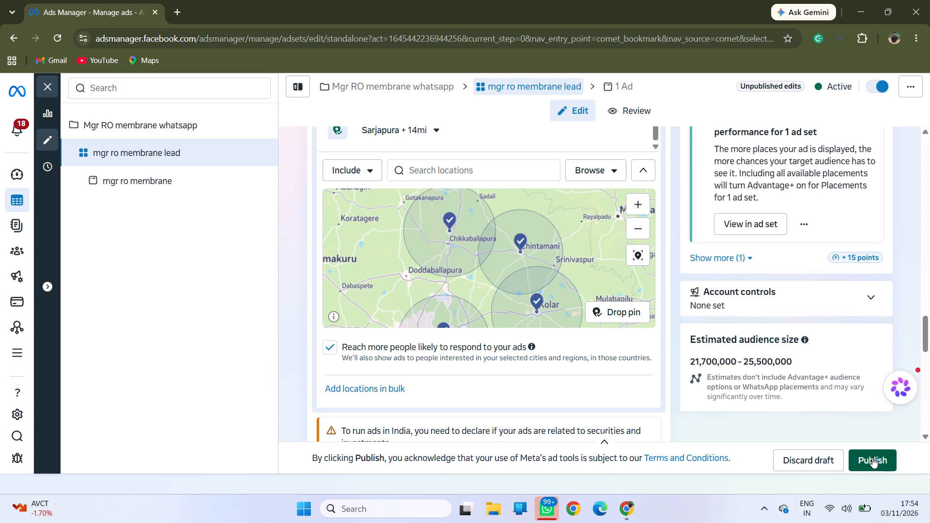
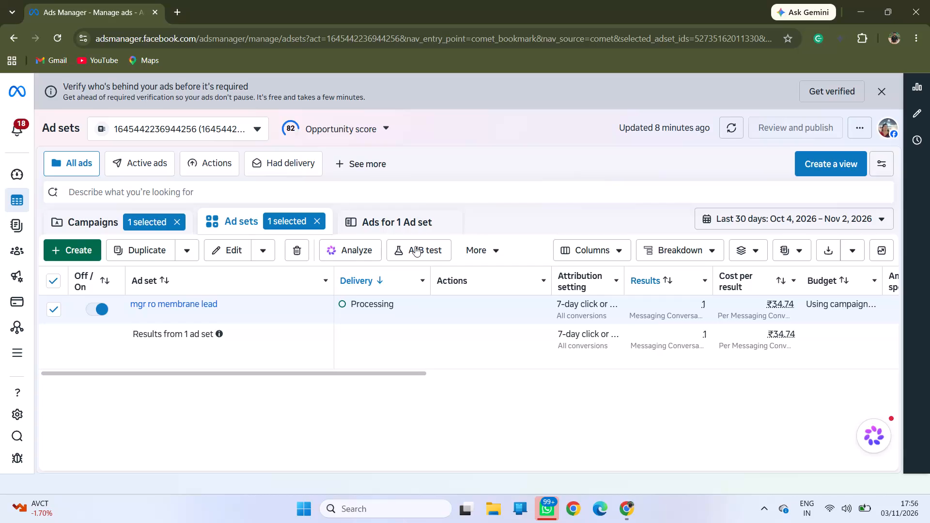
# Clear the ad set and campaign selections so the list covers all ad sets in the account.
pyautogui.click(318, 218)
pyautogui.click(181, 221)
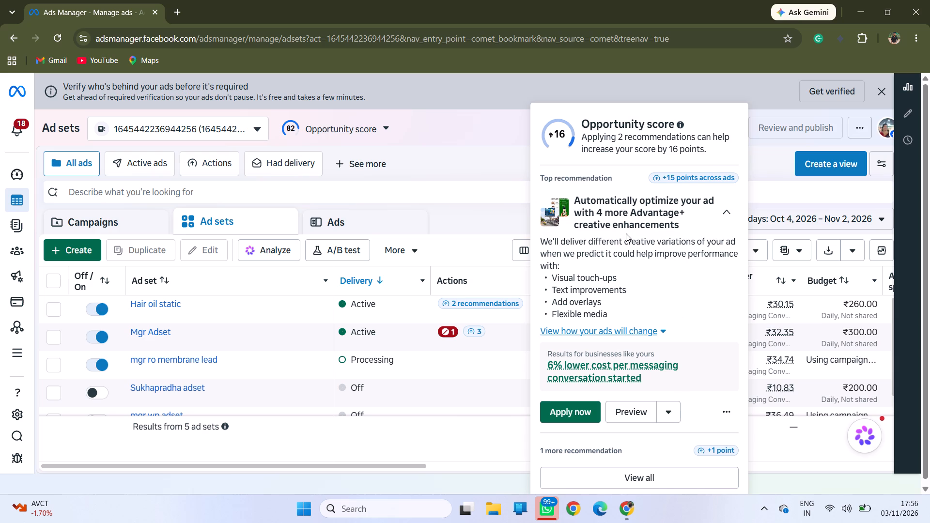
# Preview the recommended Advantage+ creative enhancements with the new hair growth ad excluded, close them without publishing, and clear the ad selection.
pyautogui.click(557, 207)
pyautogui.click(624, 411)
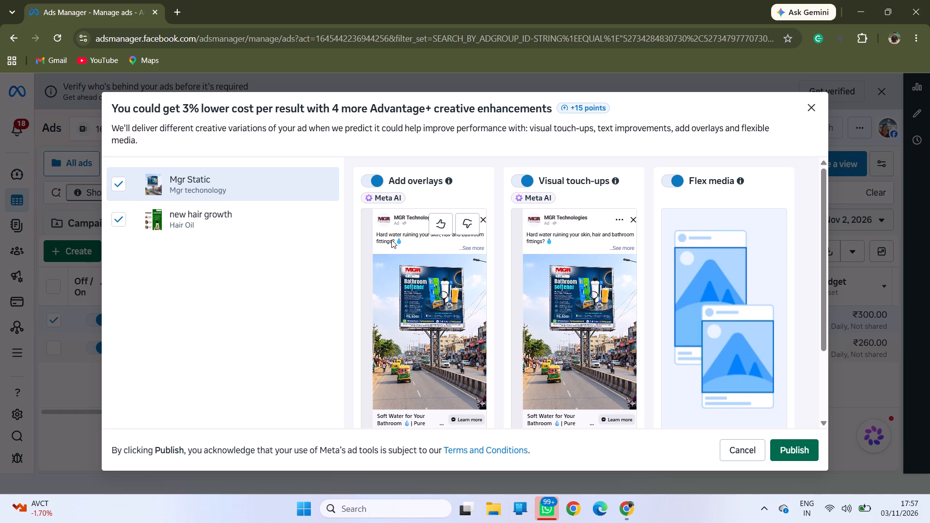
pyautogui.click(119, 221)
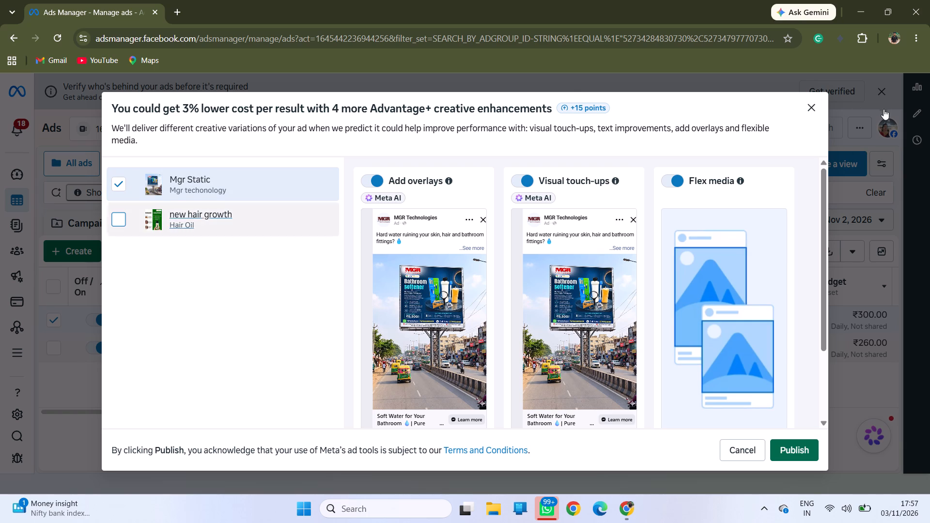
pyautogui.click(814, 109)
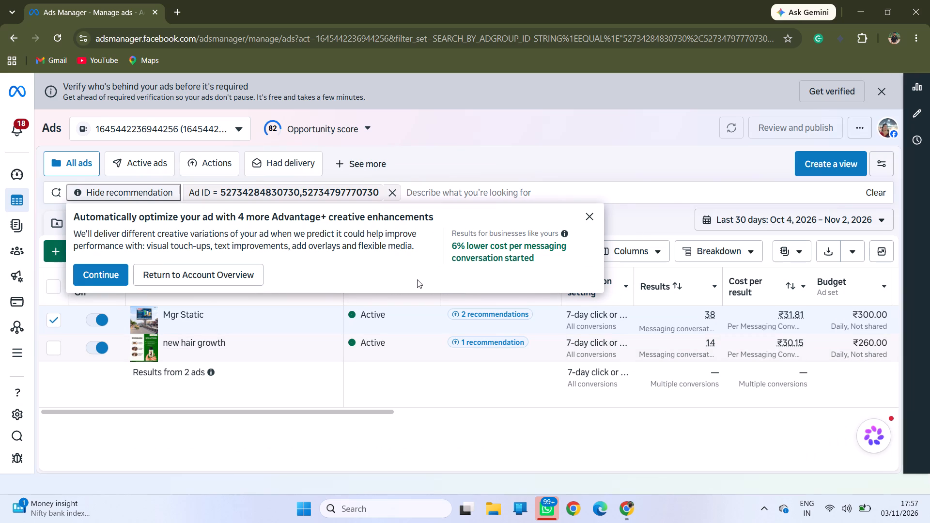
pyautogui.click(589, 220)
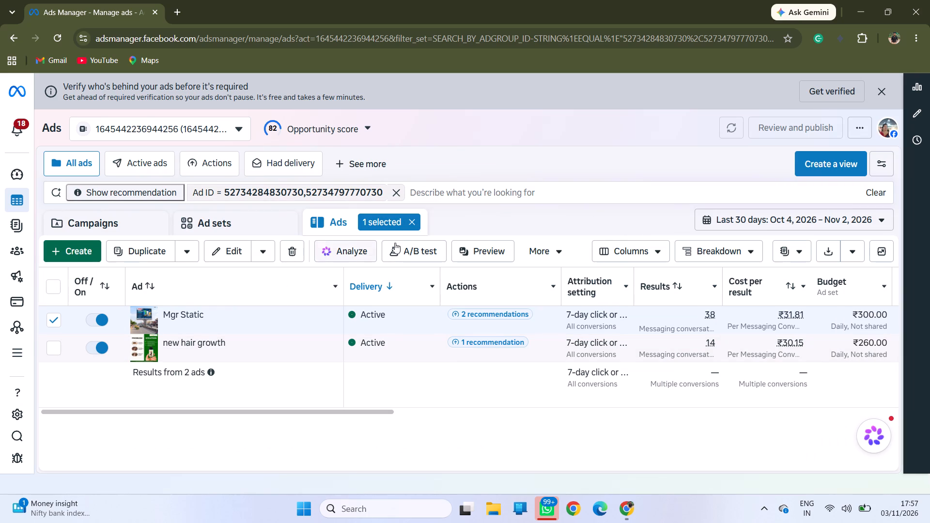
pyautogui.click(410, 224)
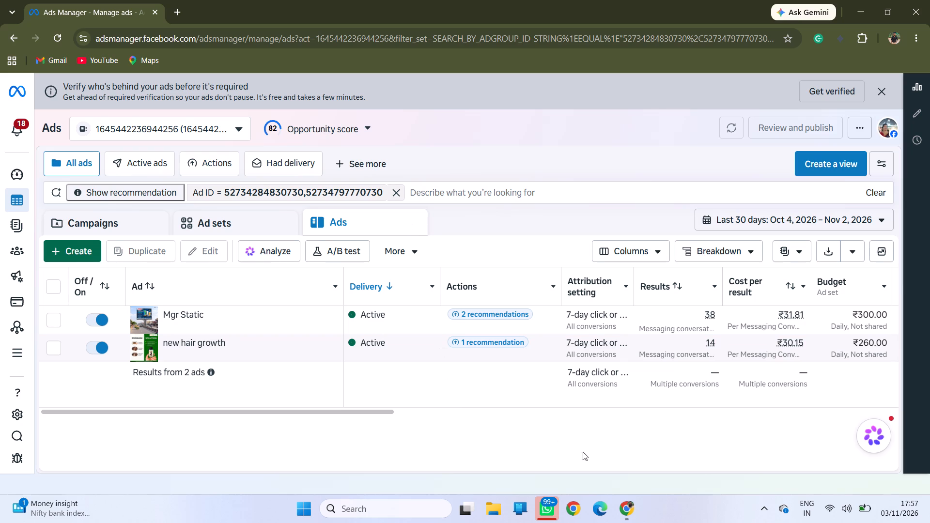
# Examine the performance columns for the Mgr Static and new hair growth ads, from results and cost through to frequency.
pyautogui.hscroll(-3, 651, 436)
pyautogui.hscroll(-1, 586, 413)
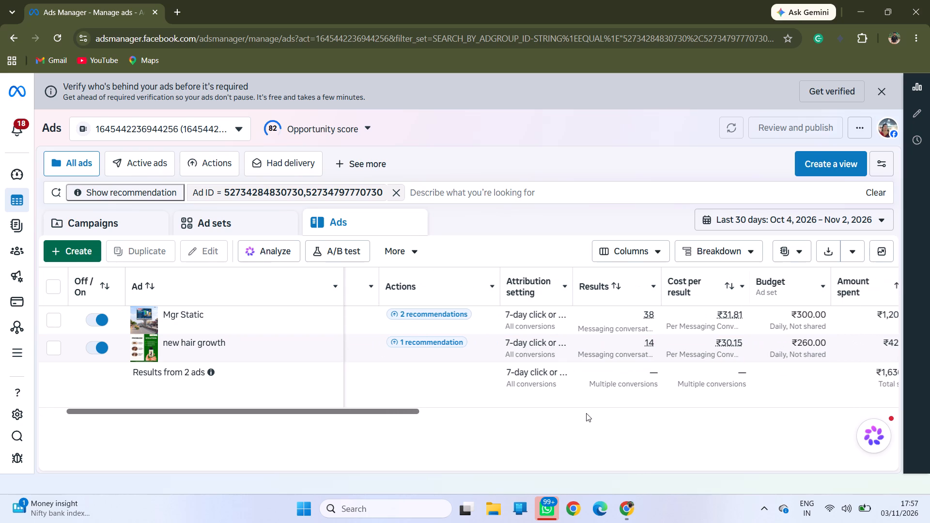
pyautogui.hscroll(-6, 586, 413)
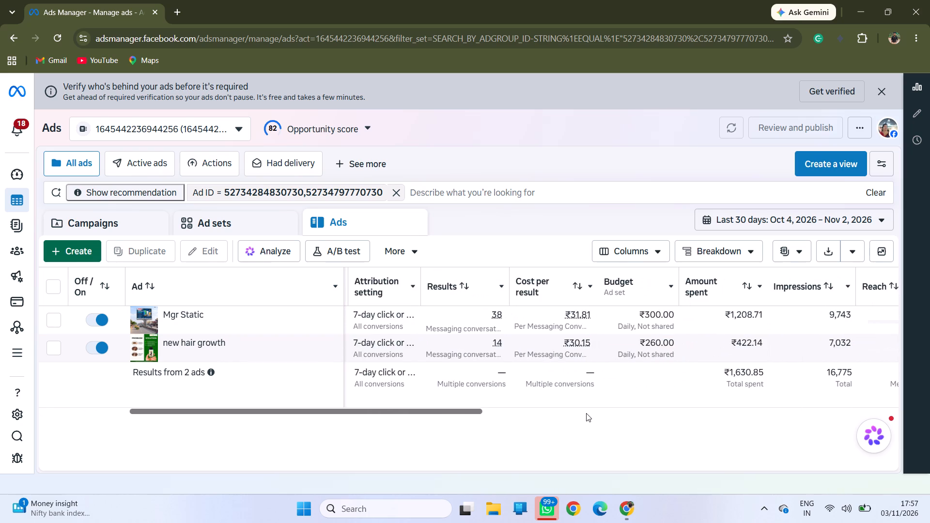
pyautogui.hscroll(-3, 586, 413)
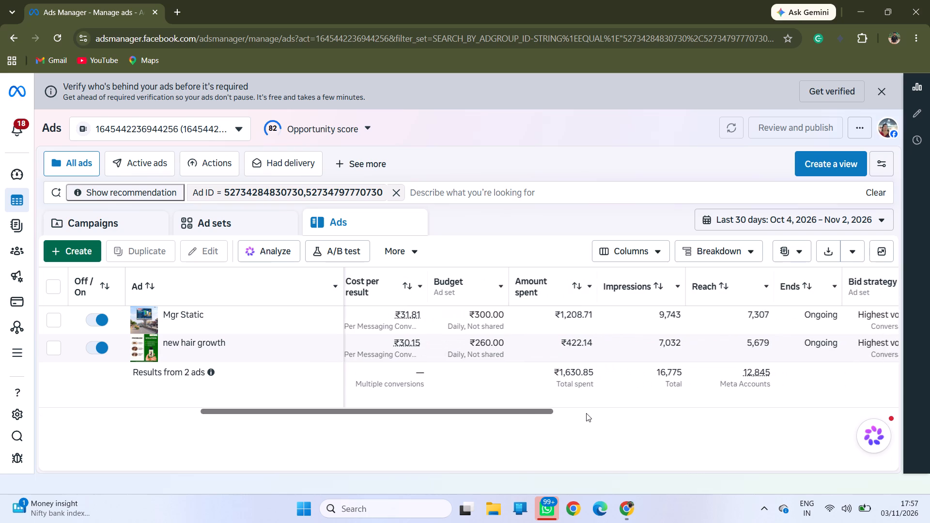
pyautogui.hscroll(-3, 586, 413)
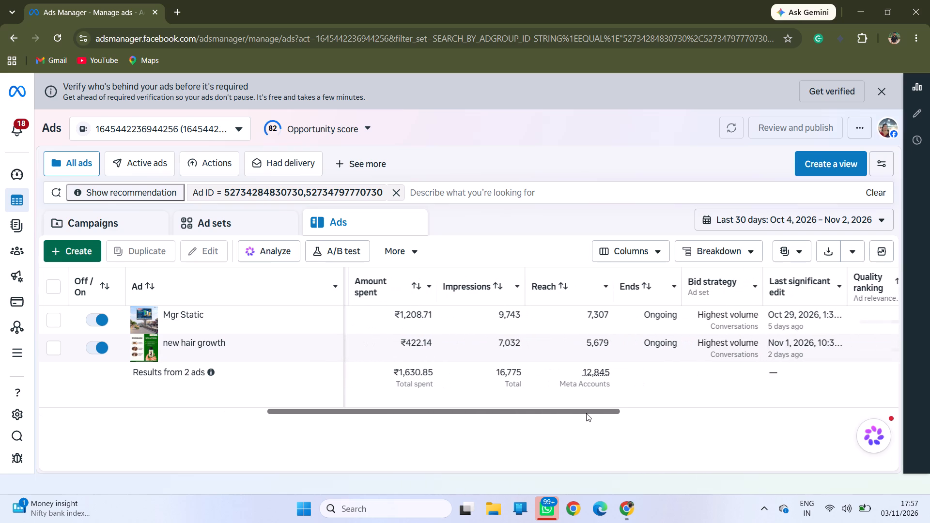
pyautogui.hscroll(-1, 585, 413)
pyautogui.hscroll(1, 585, 413)
pyautogui.hscroll(-1, 585, 413)
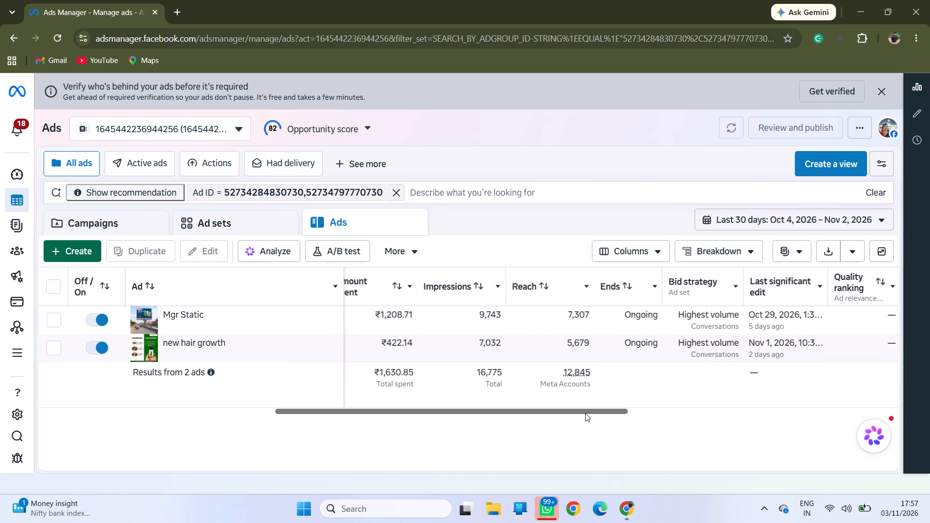
pyautogui.hscroll(-4, 585, 413)
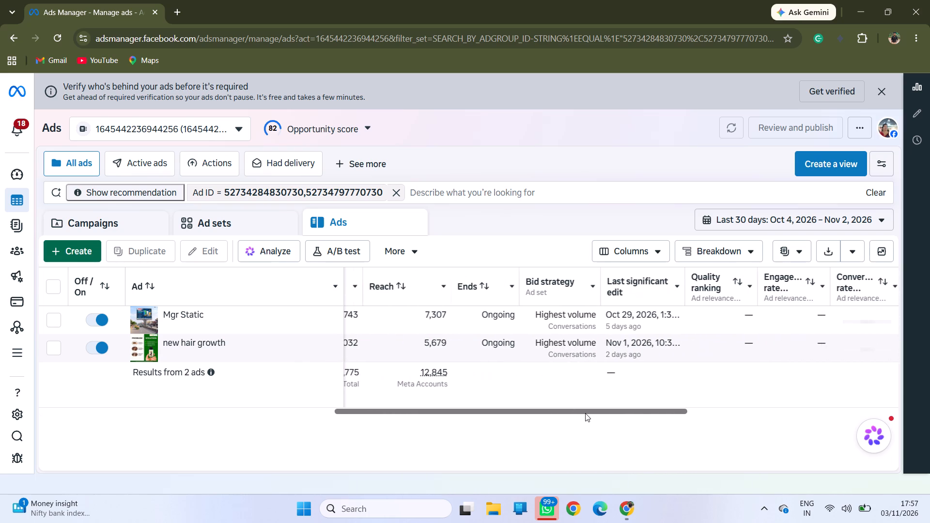
pyautogui.hscroll(-9, 585, 413)
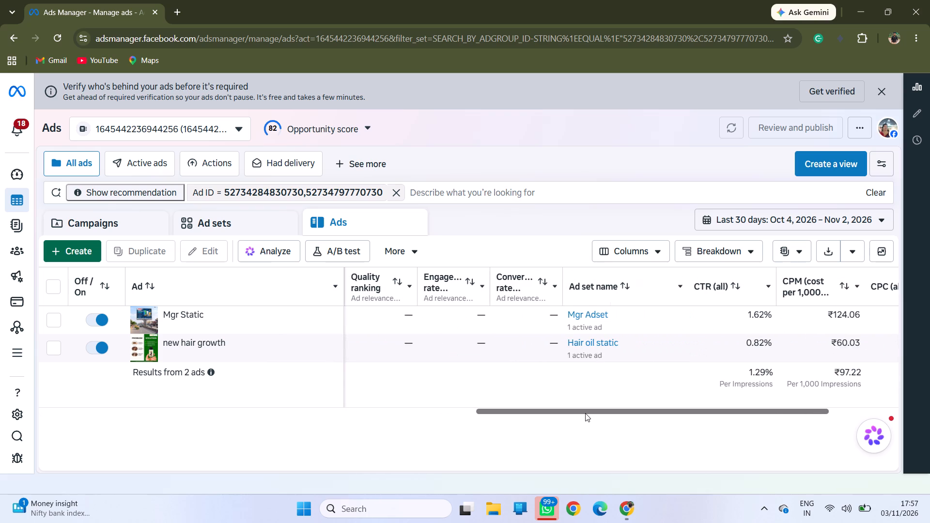
pyautogui.hscroll(-1, 585, 413)
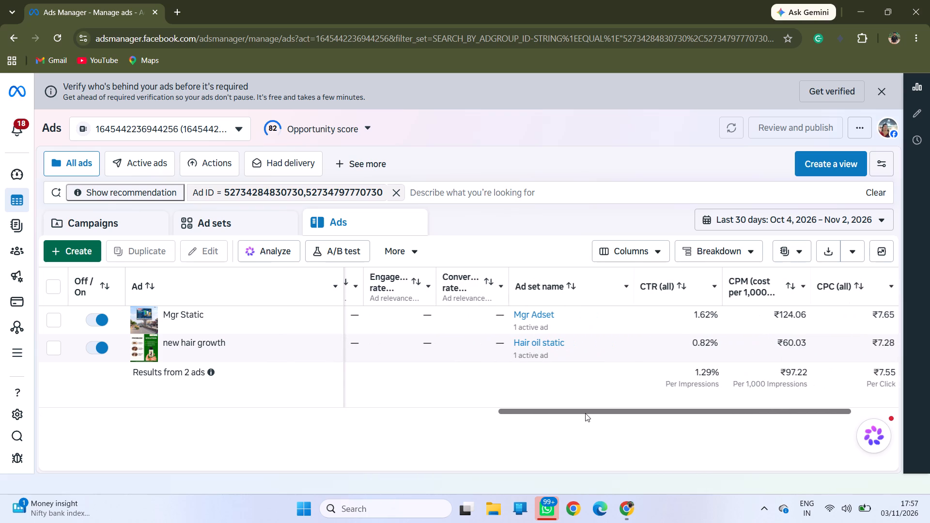
pyautogui.hscroll(-4, 585, 413)
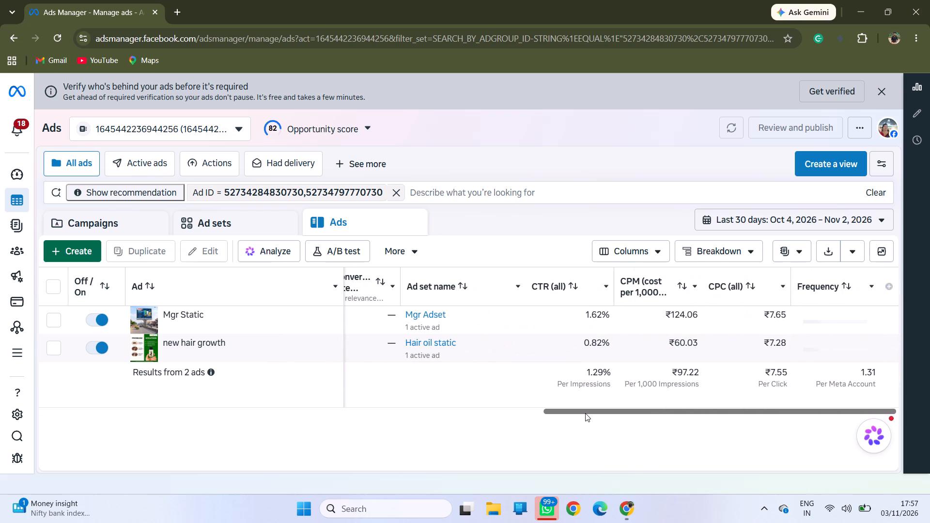
pyautogui.hscroll(-3, 585, 413)
pyautogui.hscroll(4, 585, 413)
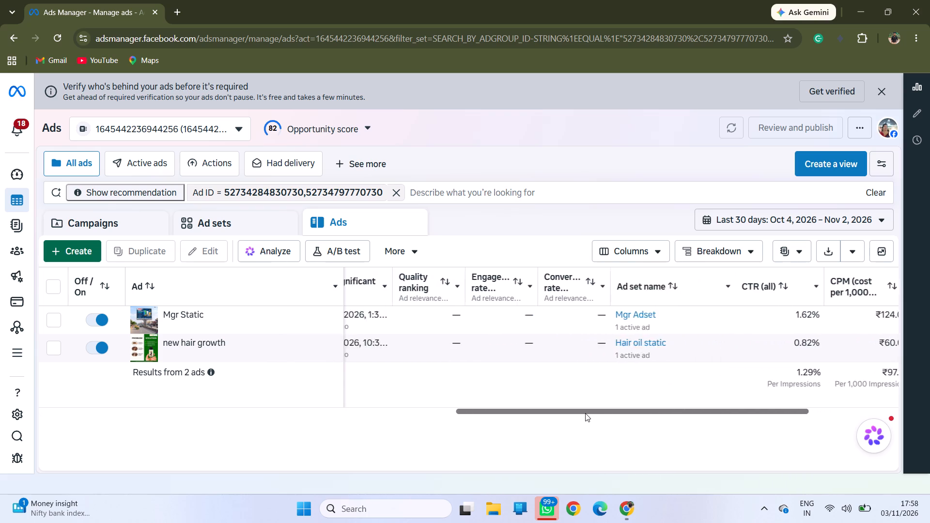
pyautogui.hscroll(14, 585, 413)
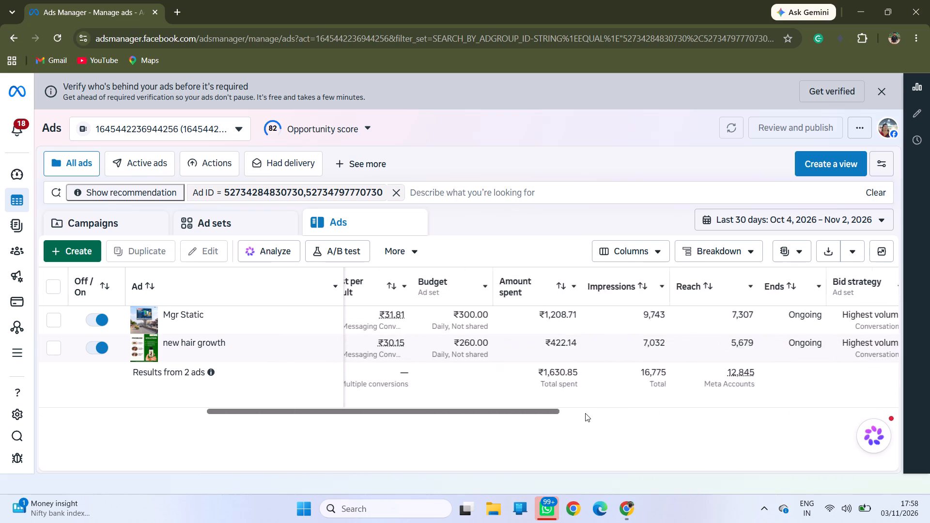
pyautogui.hscroll(15, 585, 413)
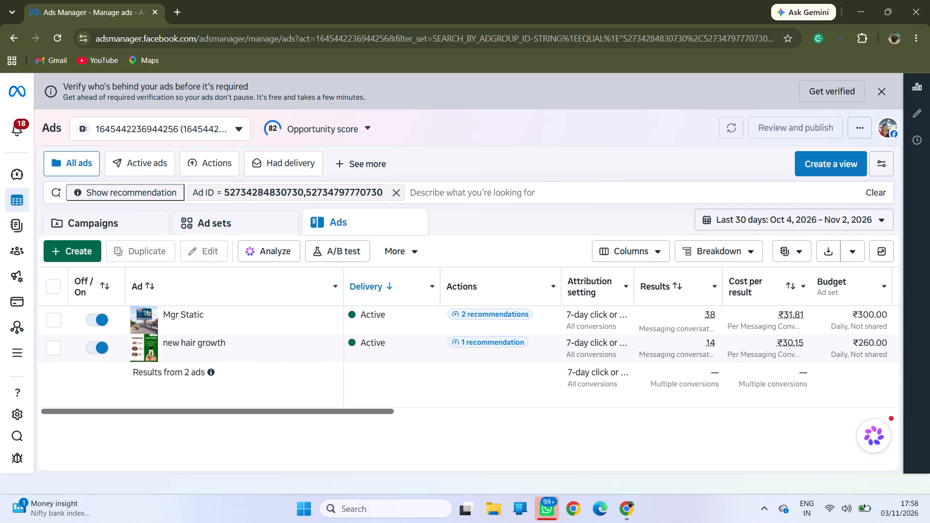
# Check the filtered campaigns and ad sets lists for the Hair Oil and Mgr techonology campaigns.
pyautogui.click(94, 225)
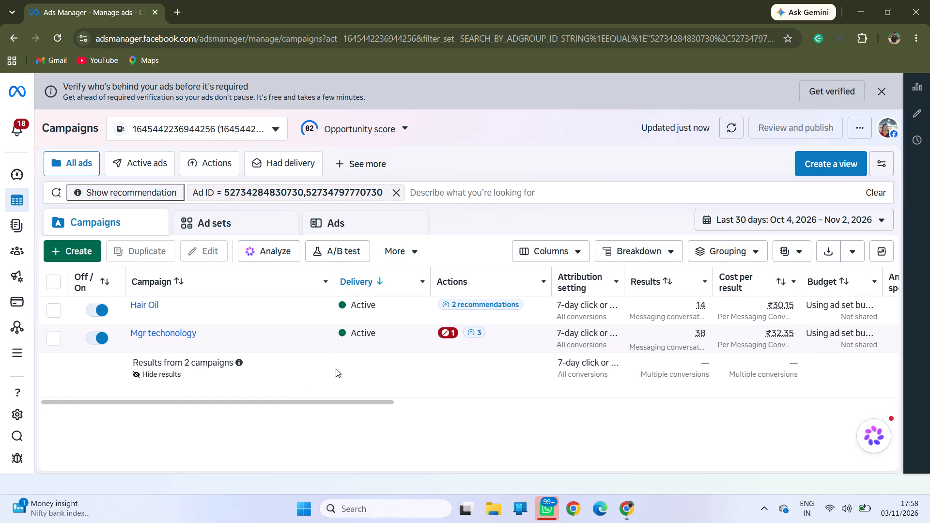
pyautogui.scroll(-8, 354, 360)
pyautogui.doubleClick(79, 217)
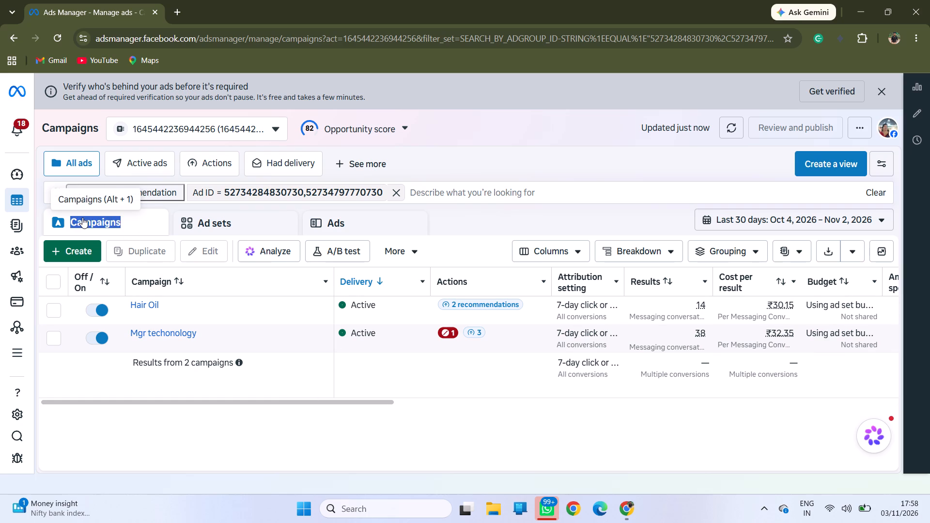
pyautogui.click(156, 221)
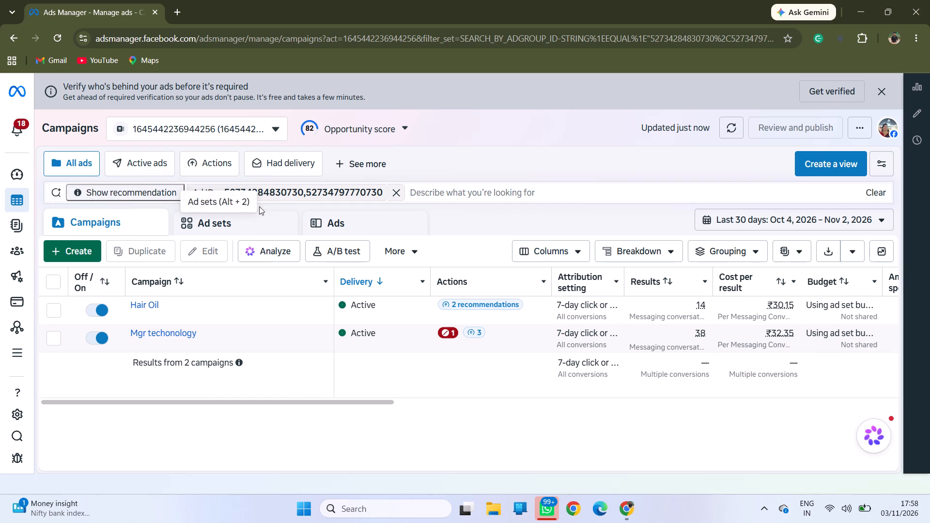
pyautogui.click(244, 220)
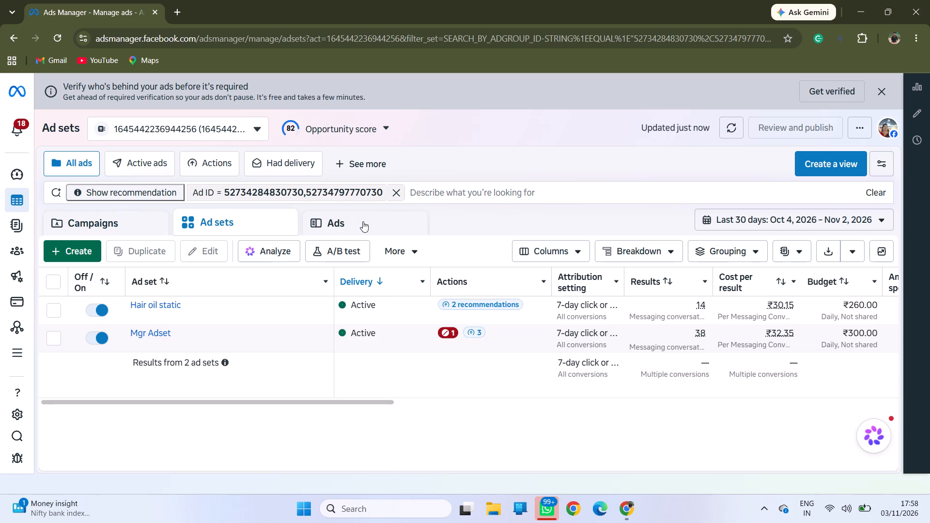
pyautogui.click(86, 223)
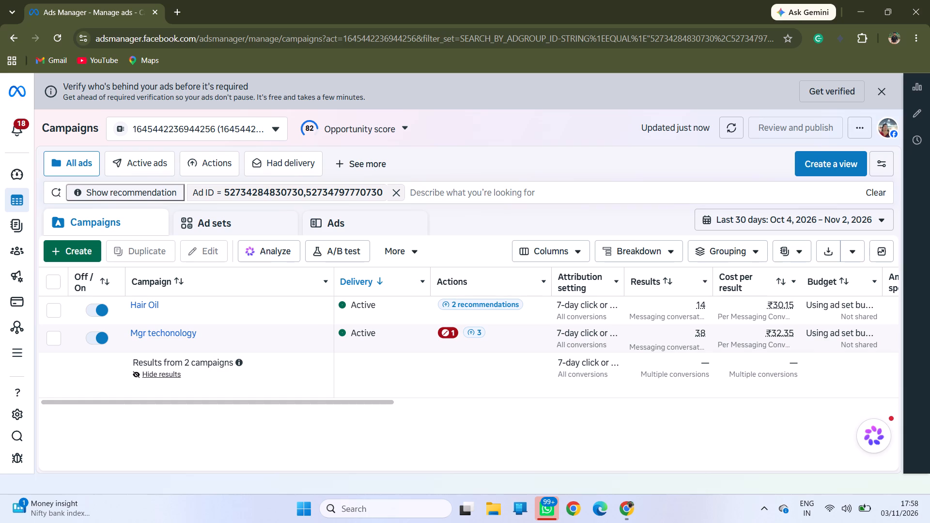
pyautogui.scroll(-4, 166, 373)
# Open Ads Reporting and look through the suggested report templates.
pyautogui.click(13, 220)
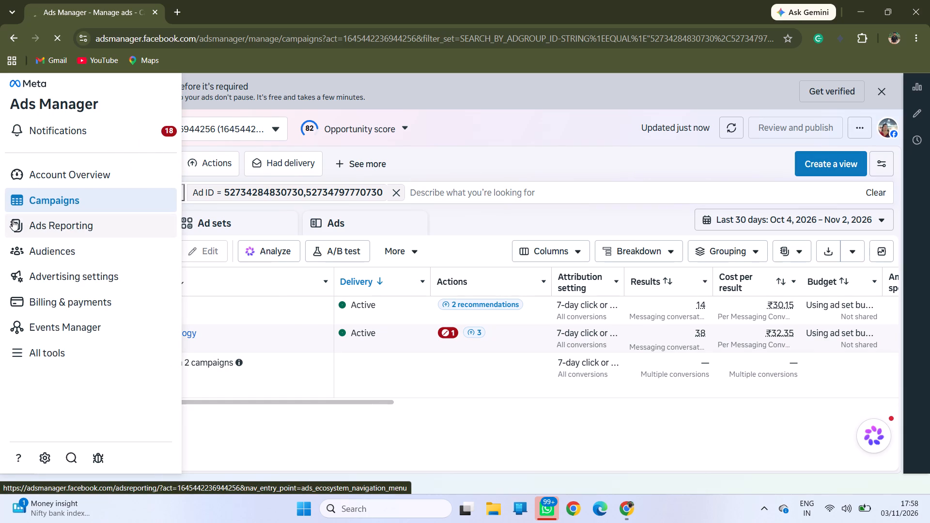
pyautogui.click(51, 173)
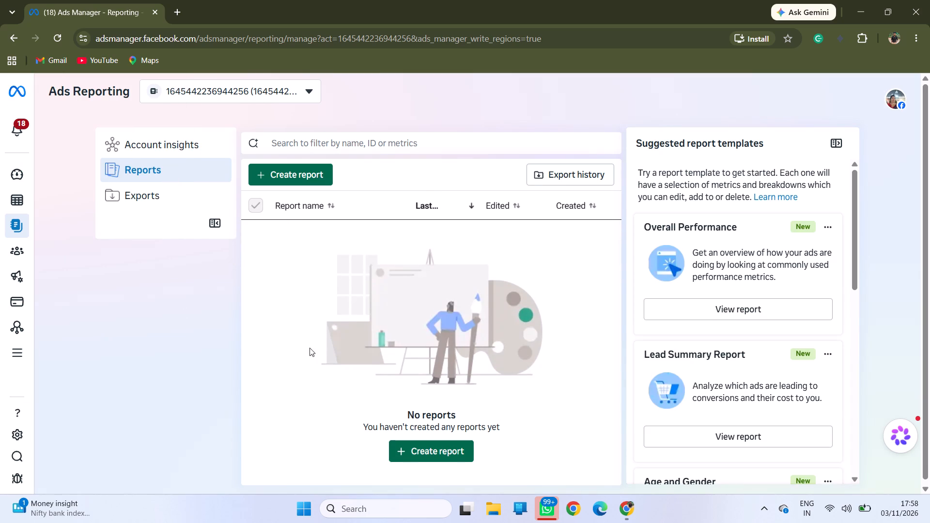
pyautogui.scroll(-4, 691, 336)
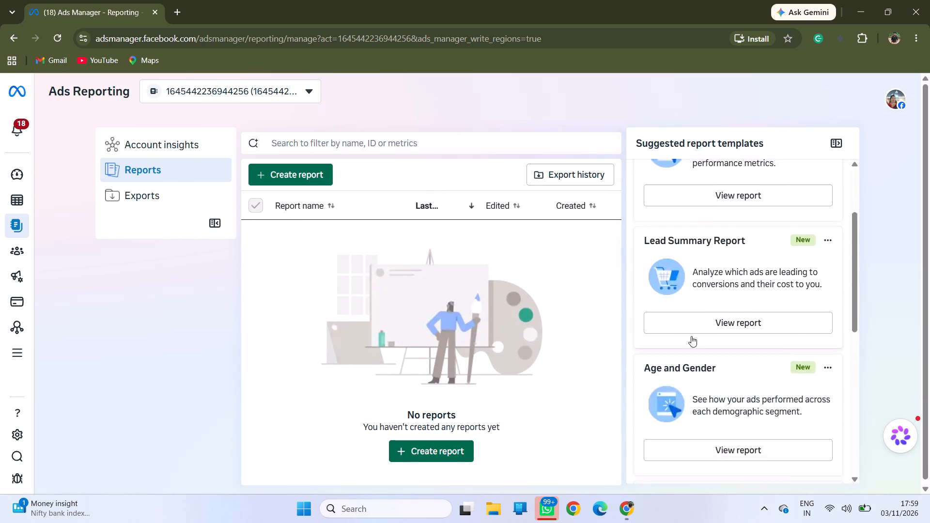
pyautogui.scroll(-11, 691, 336)
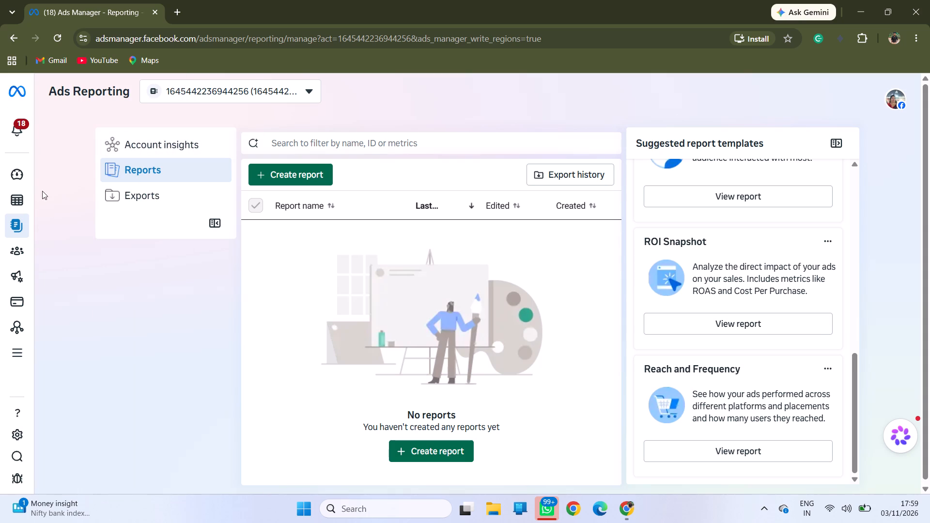
# Return to the unfiltered campaigns list and examine each campaign's amount spent, impressions, reach and bid strategy.
pyautogui.click(38, 197)
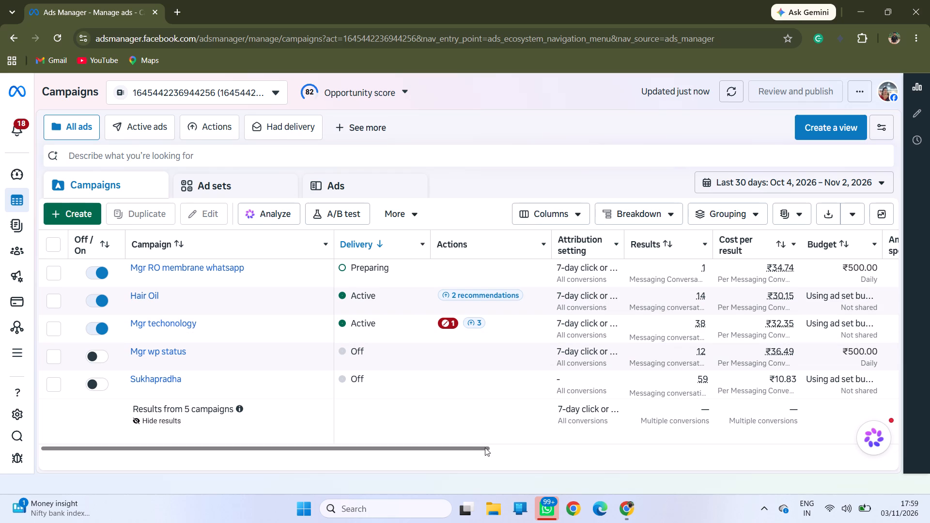
pyautogui.moveTo(485, 447); pyautogui.dragTo(593, 439)
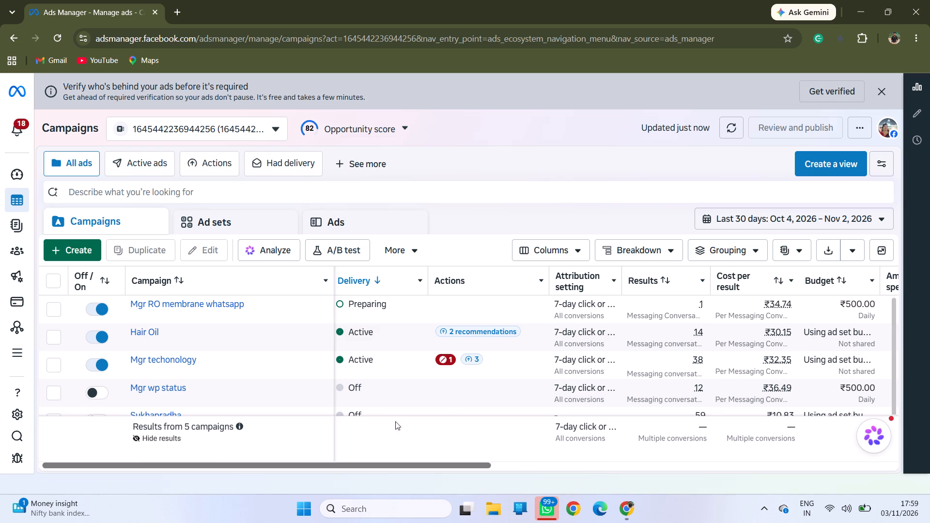
pyautogui.moveTo(519, 462); pyautogui.dragTo(519, 493)
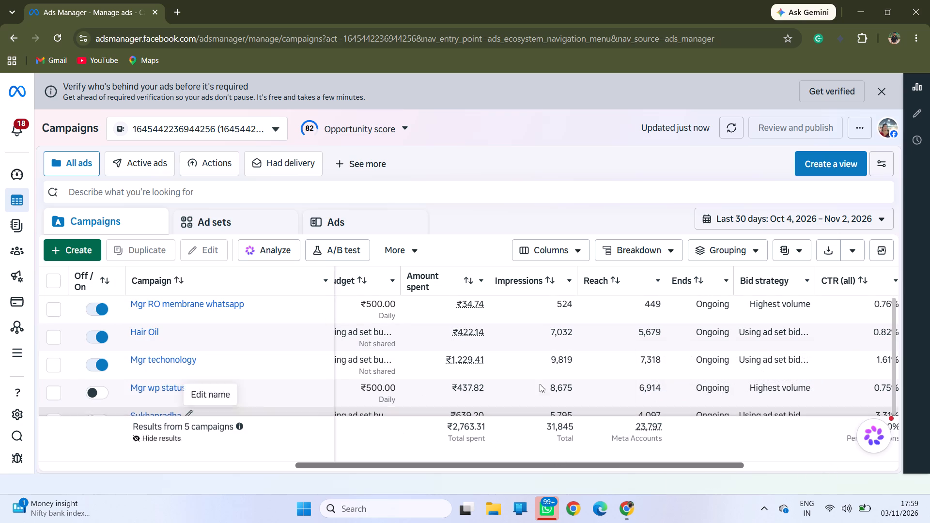
# Examine all five campaigns' spend, impressions and reach, continuing through CTR, CPM, CPC and frequency.
pyautogui.scroll(-8, 467, 350)
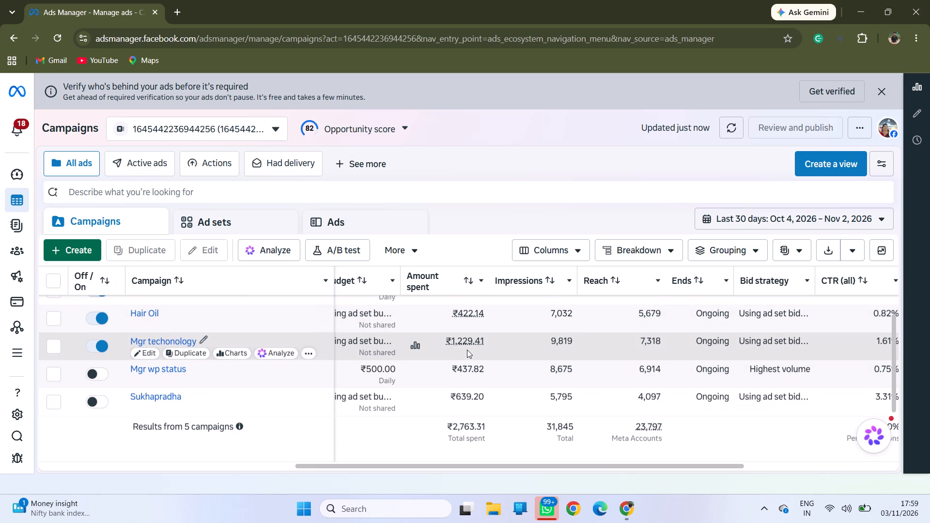
pyautogui.scroll(-3, 467, 350)
pyautogui.scroll(7, 467, 350)
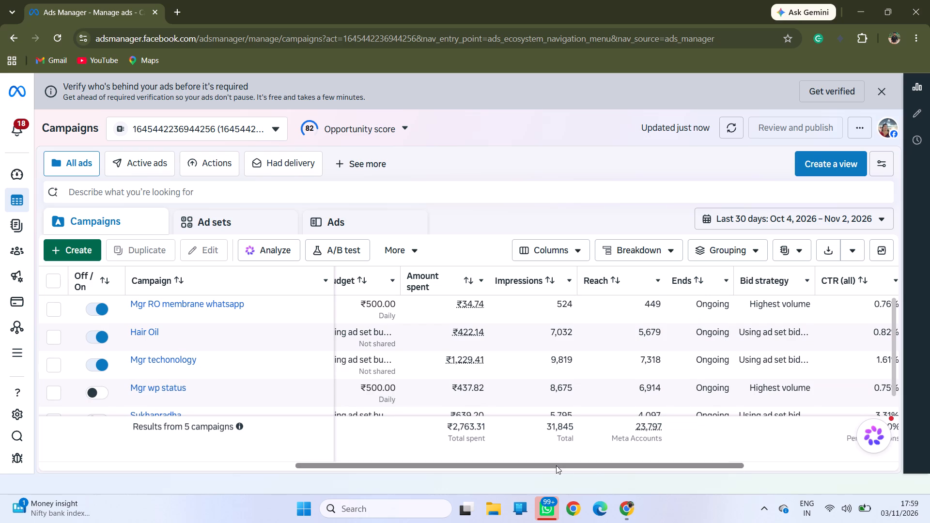
pyautogui.moveTo(780, 442); pyautogui.dragTo(787, 482)
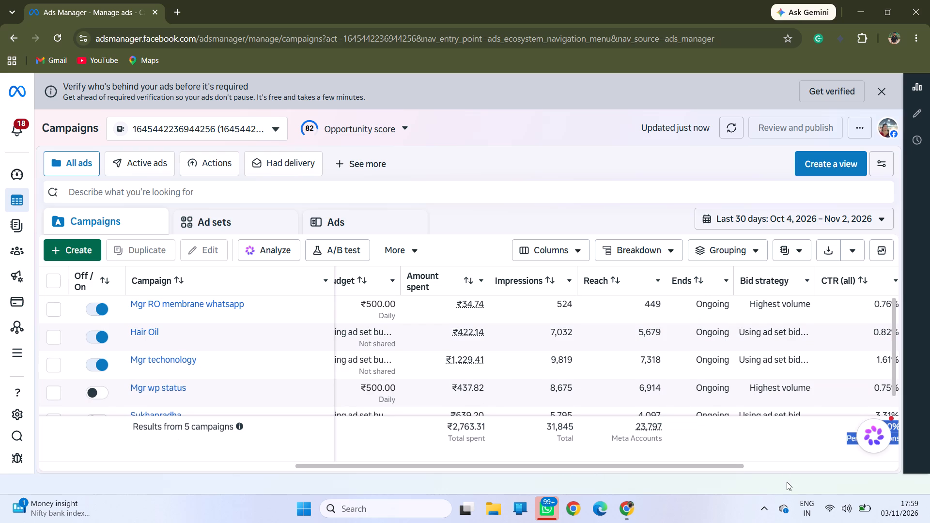
pyautogui.moveTo(787, 482); pyautogui.dragTo(787, 481)
pyautogui.click(767, 449)
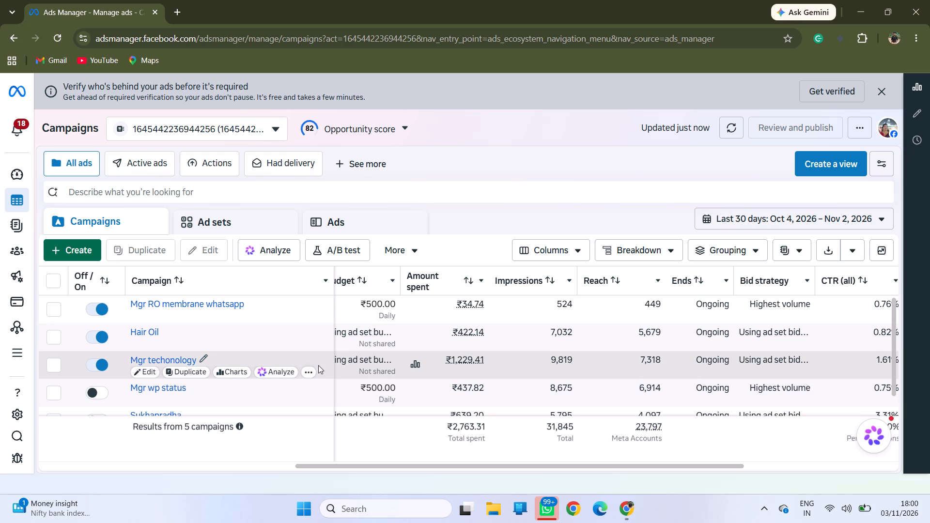
pyautogui.hscroll(-1, 556, 454)
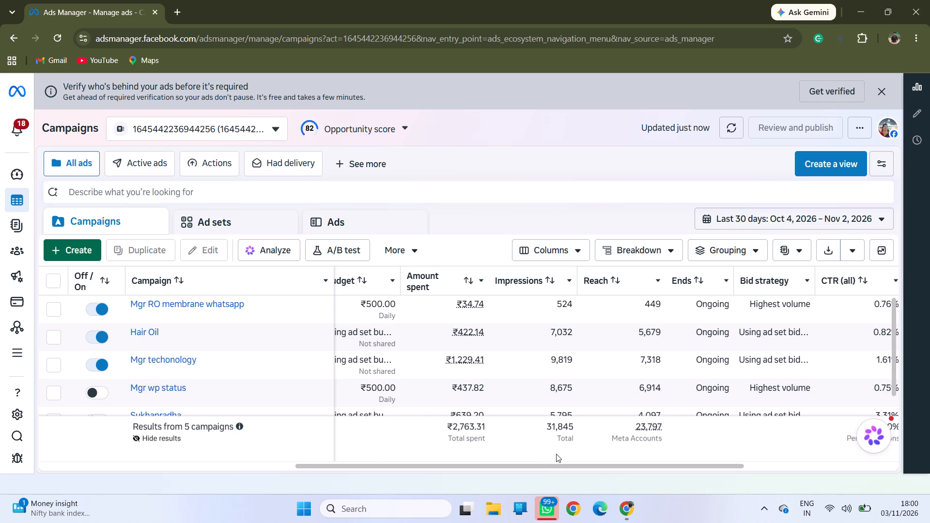
pyautogui.hscroll(-8, 556, 454)
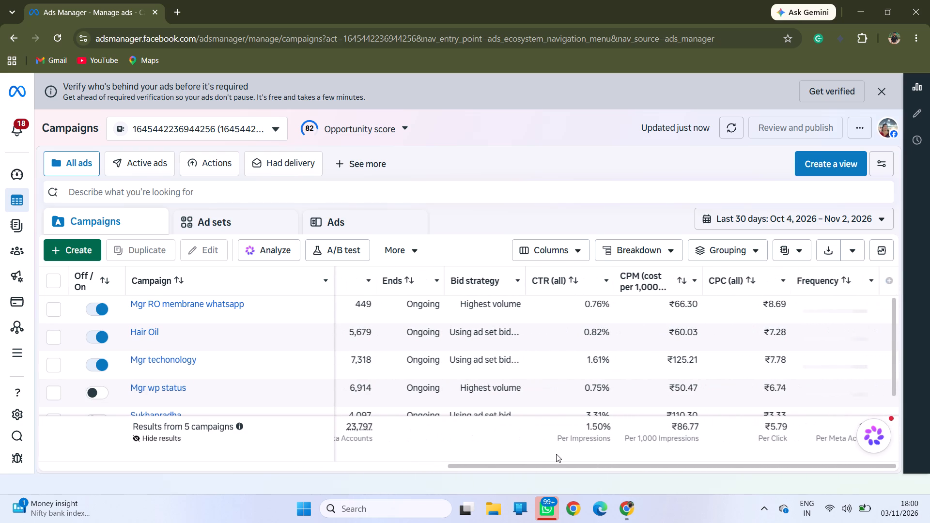
pyautogui.hscroll(-10, 556, 454)
# Compare the campaigns across all columns, from delivery, actions, results, cost per result and budget through to CPC and frequency.
pyautogui.hscroll(10, 535, 449)
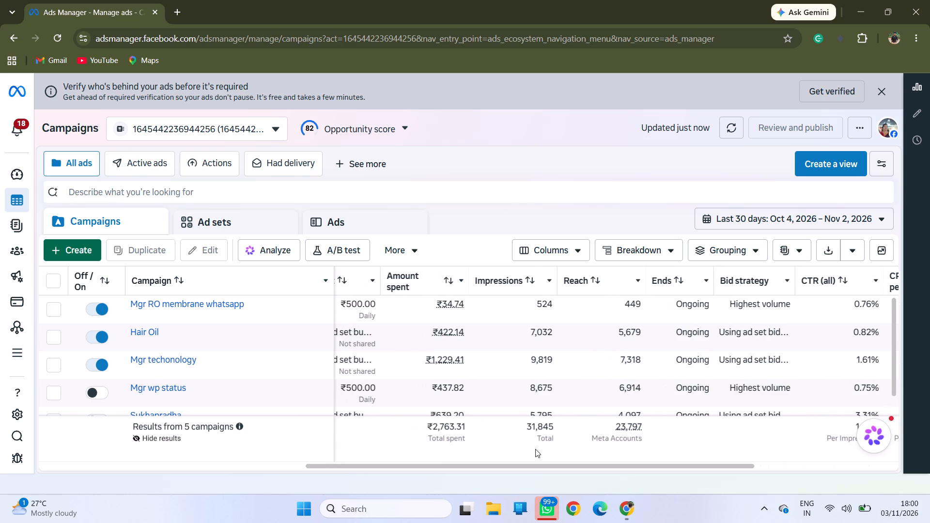
pyautogui.hscroll(7, 535, 449)
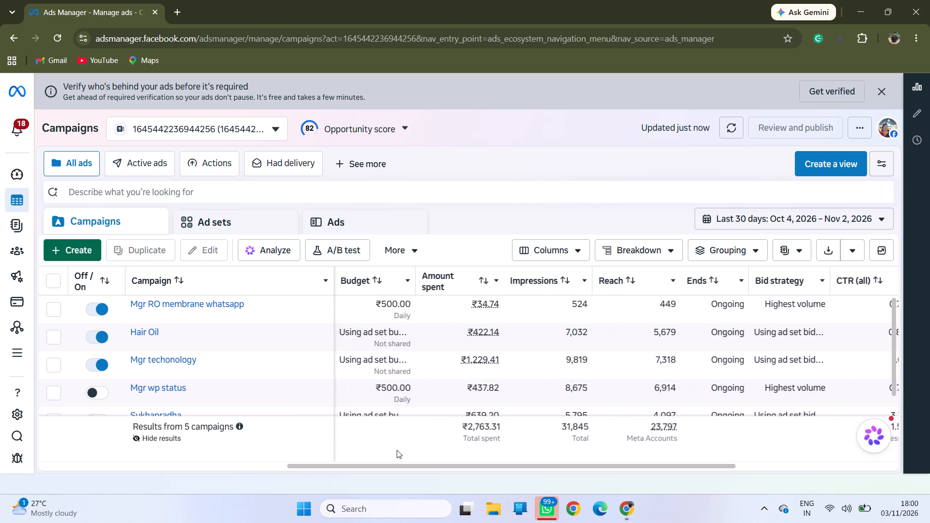
pyautogui.hscroll(12, 397, 450)
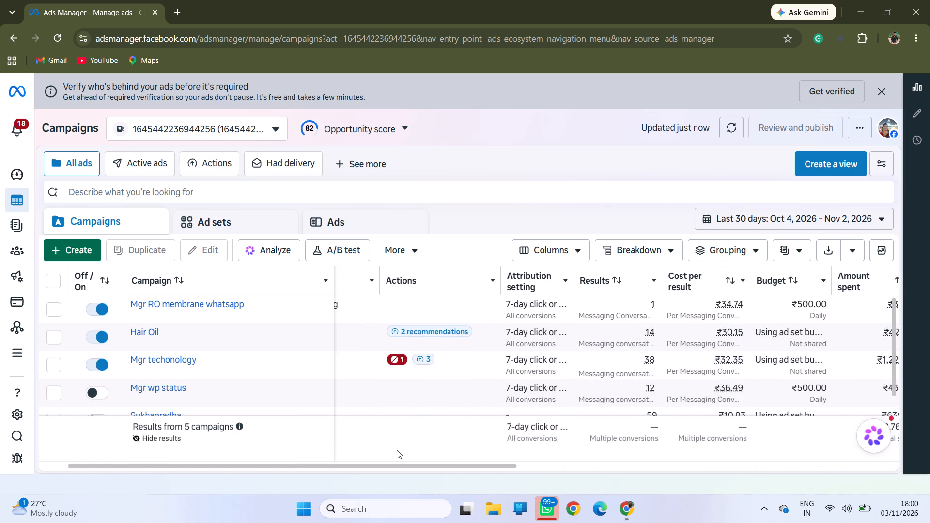
pyautogui.hscroll(3, 397, 450)
pyautogui.hscroll(-6, 397, 450)
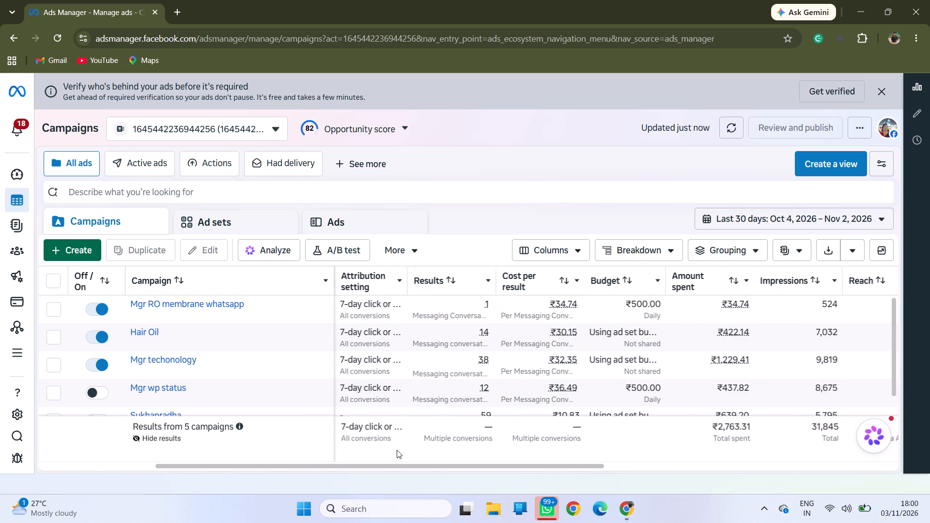
pyautogui.hscroll(-10, 397, 450)
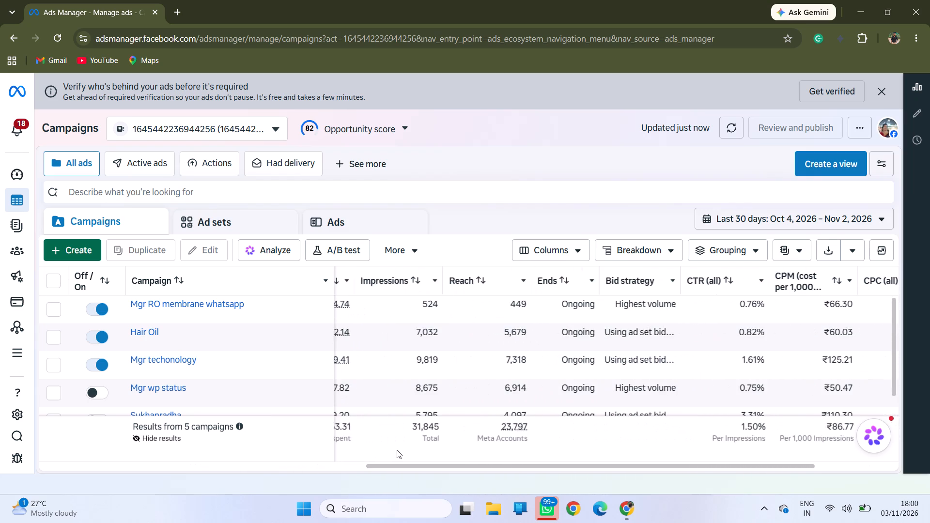
pyautogui.hscroll(-5, 397, 450)
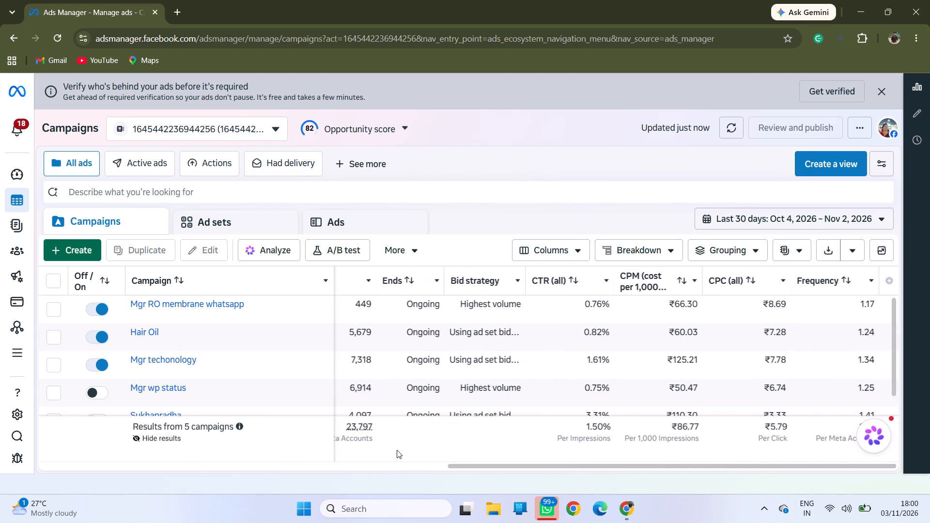
pyautogui.hscroll(-3, 427, 450)
pyautogui.hscroll(9, 427, 450)
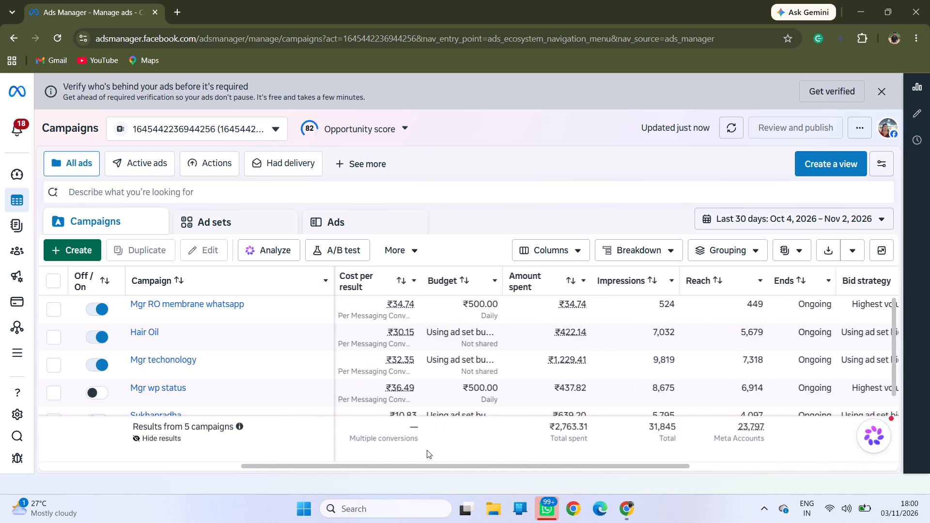
pyautogui.hscroll(10, 427, 450)
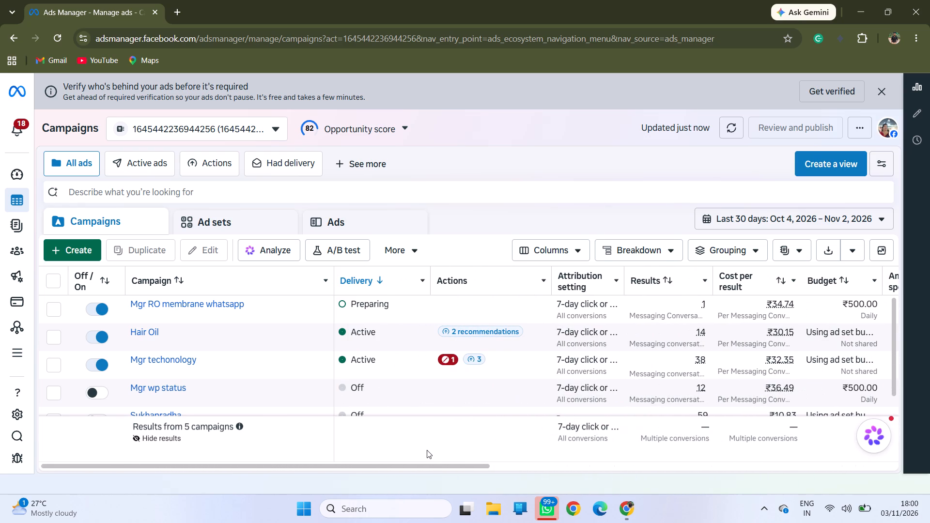
pyautogui.hscroll(9, 427, 450)
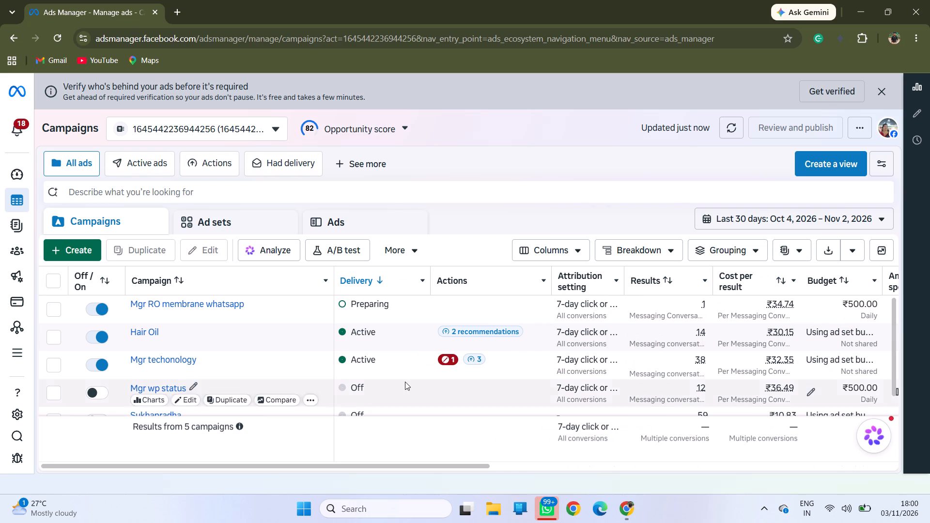
# View the account's opportunity score details and top recommendation, and close them without applying anything.
pyautogui.click(408, 126)
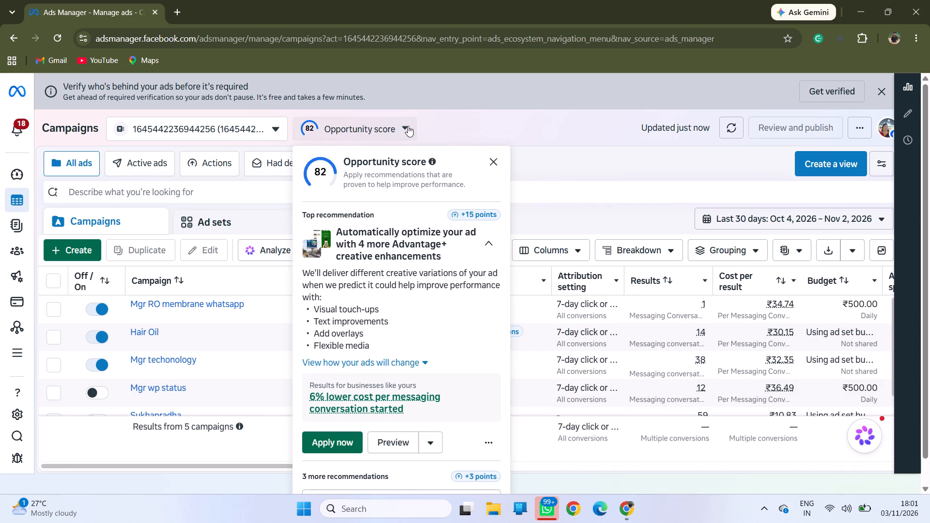
pyautogui.click(494, 167)
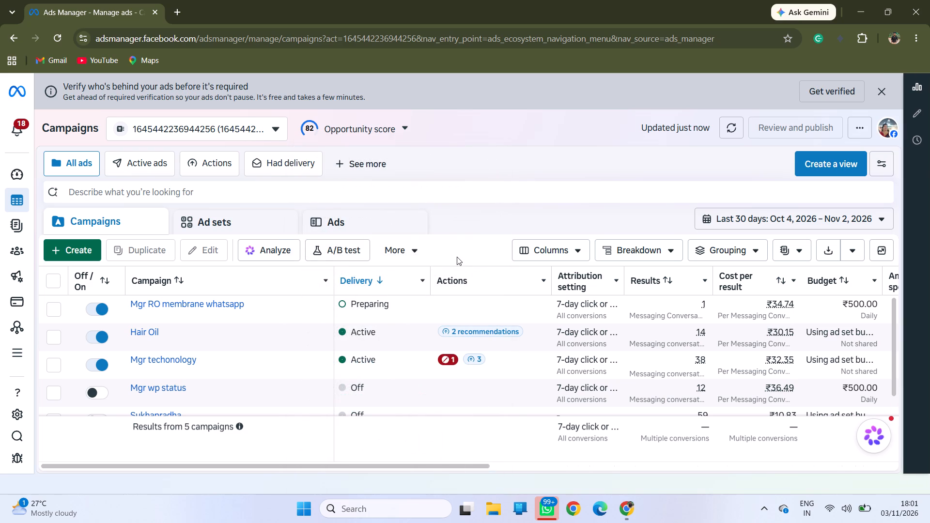
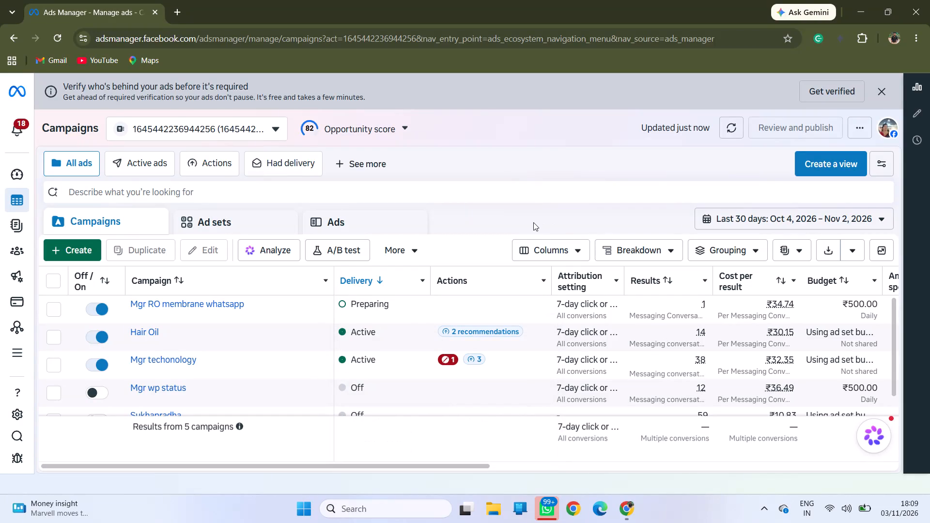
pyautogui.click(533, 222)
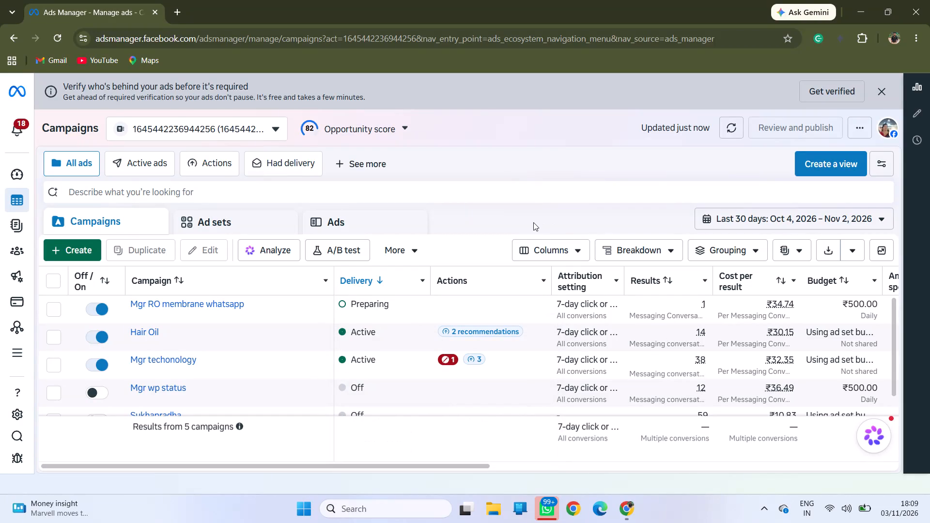
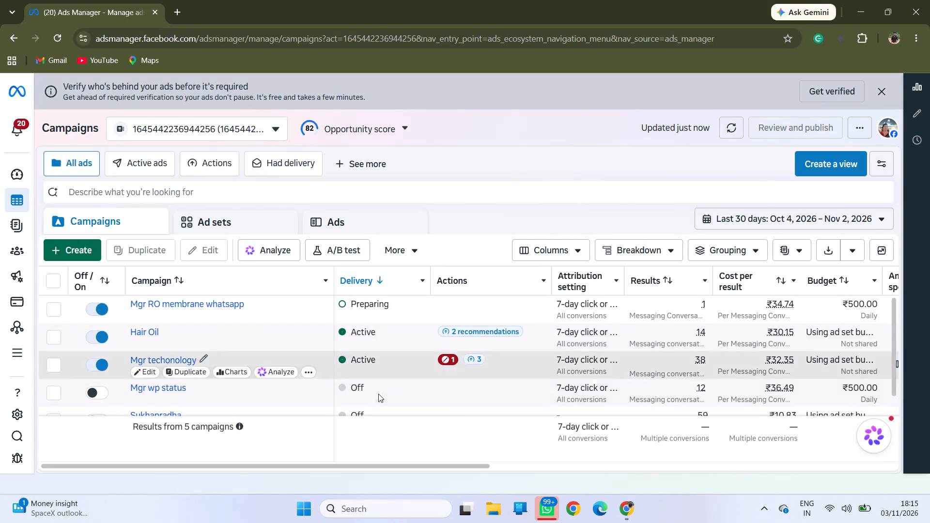
# Open the Mgr wp status campaign for editing and examine its details, budget strategy, A/B test and special ad category settings.
pyautogui.scroll(-2, 347, 385)
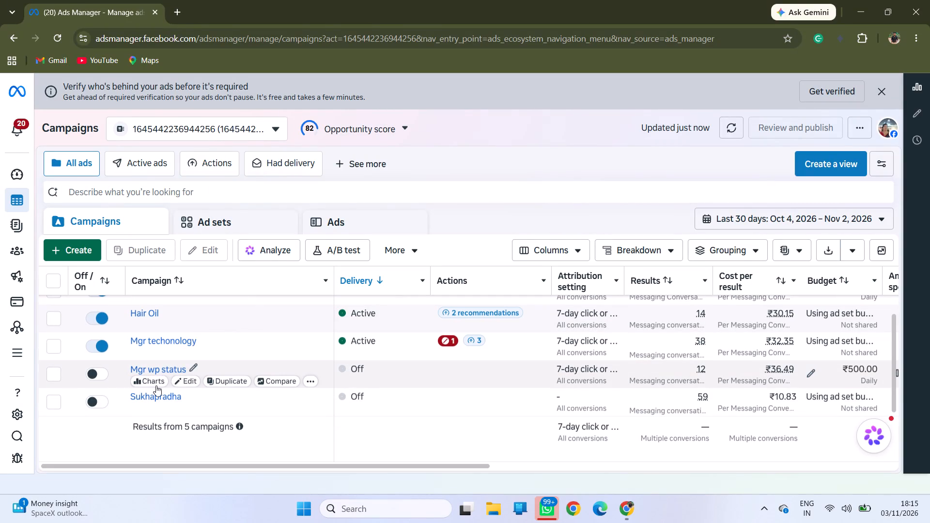
pyautogui.click(191, 385)
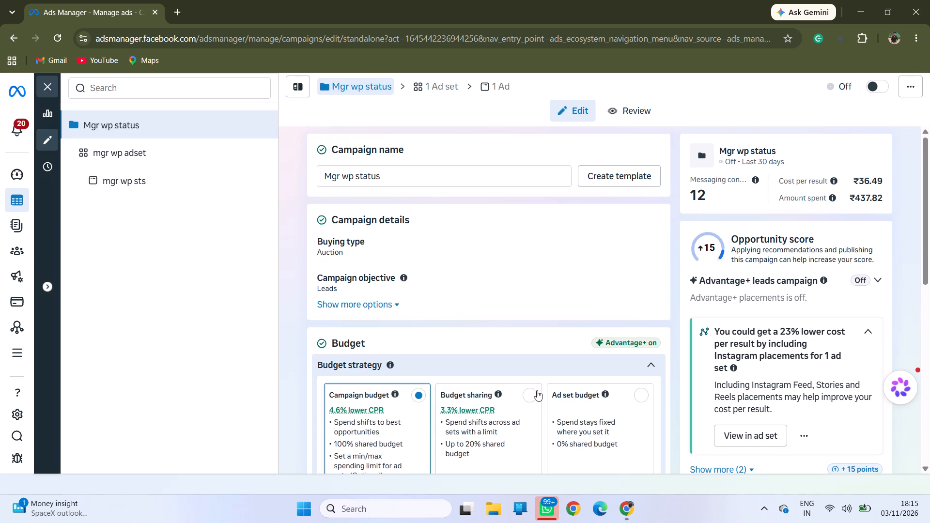
pyautogui.scroll(-2, 424, 321)
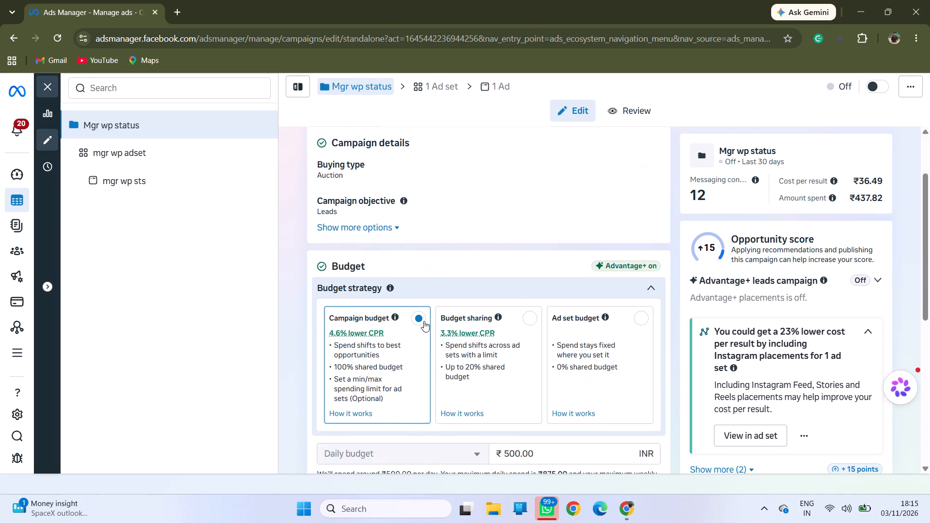
pyautogui.scroll(-5, 424, 321)
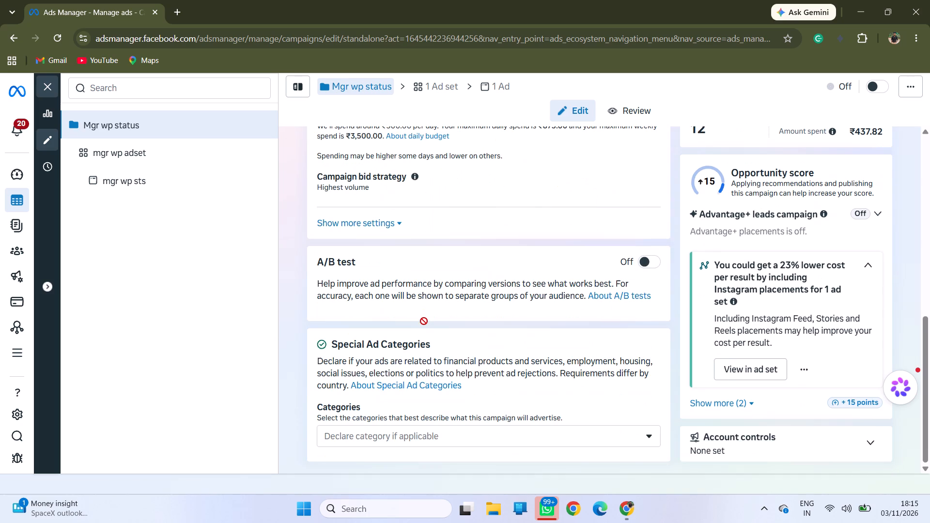
pyautogui.scroll(-4, 424, 321)
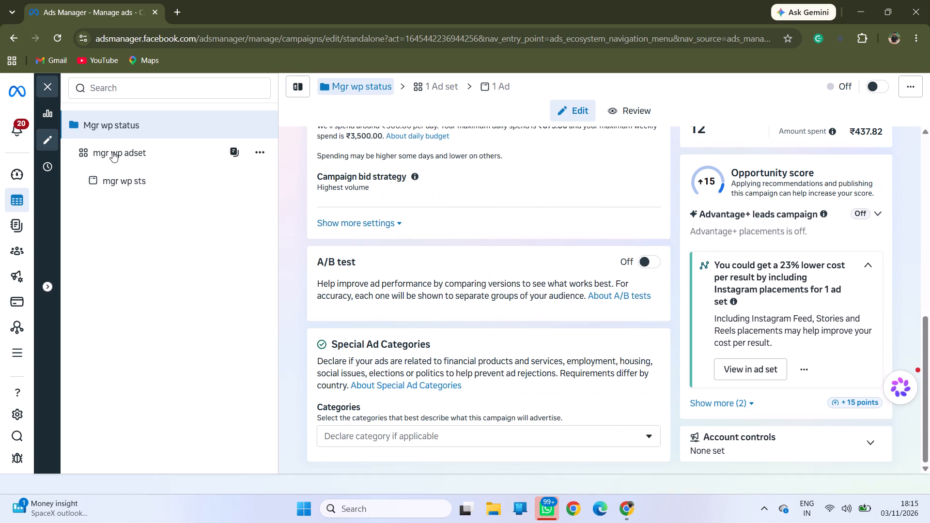
# Examine mgr wp adset's conversion settings, including message destinations and performance goal, and expand the additional conversion options.
pyautogui.click(114, 153)
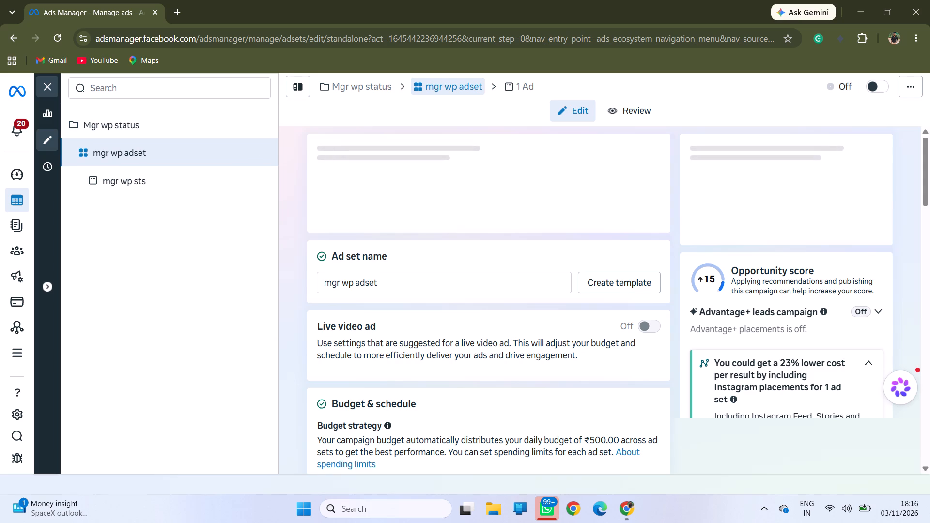
pyautogui.scroll(-4, 449, 354)
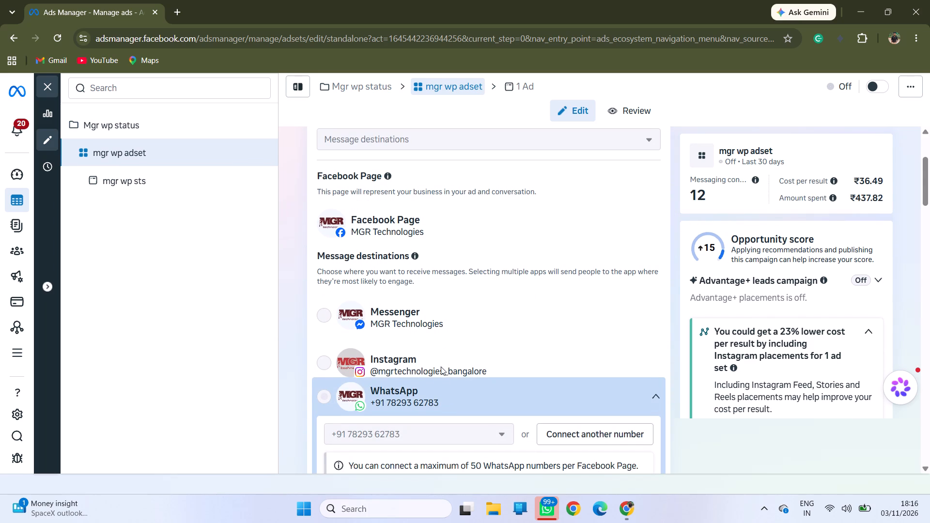
pyautogui.scroll(-6, 439, 385)
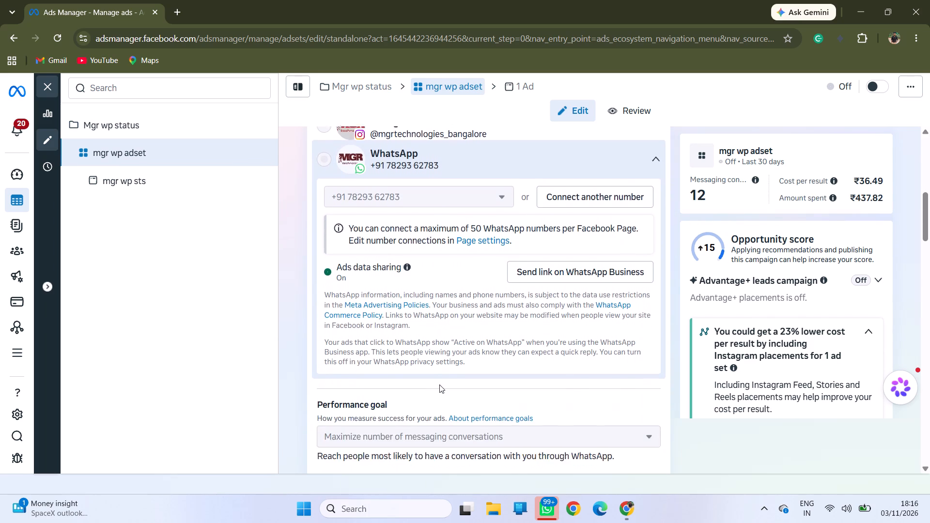
pyautogui.scroll(-5, 439, 385)
pyautogui.click(372, 344)
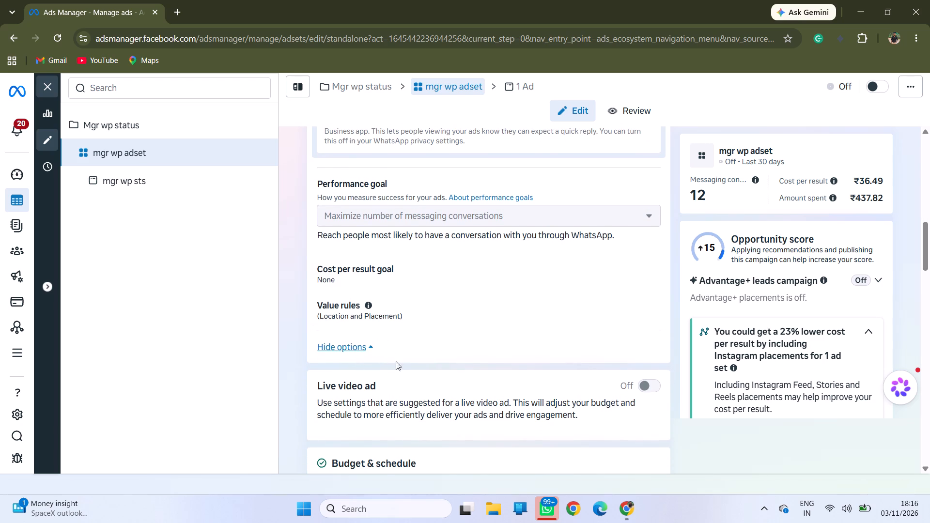
# Examine mgr wp adset's spending limits, schedule, location and audience controls, suggested audience and India policy requirements.
pyautogui.scroll(-7, 469, 346)
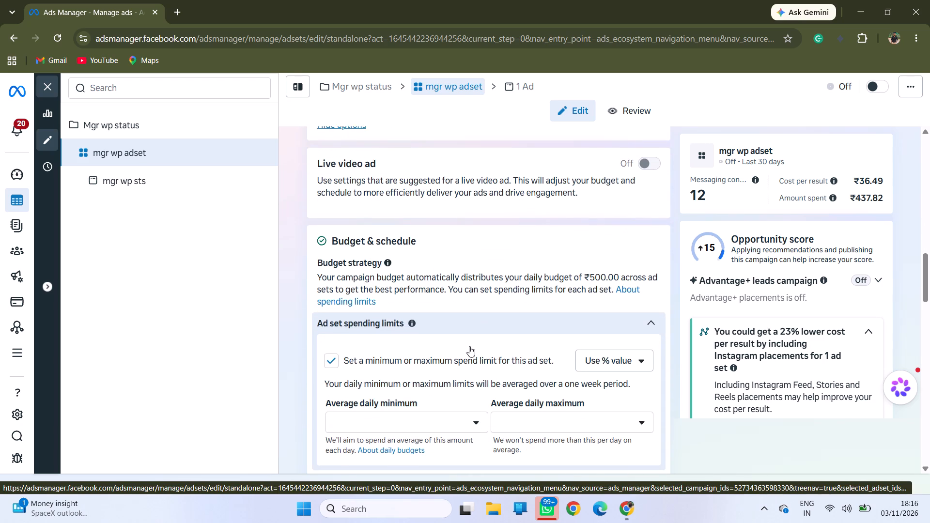
pyautogui.scroll(-7, 469, 346)
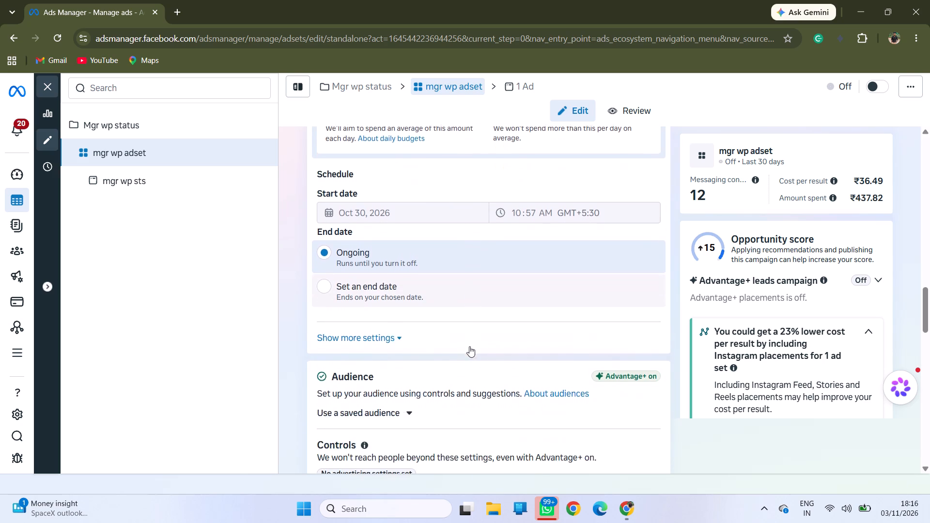
pyautogui.scroll(-6, 469, 346)
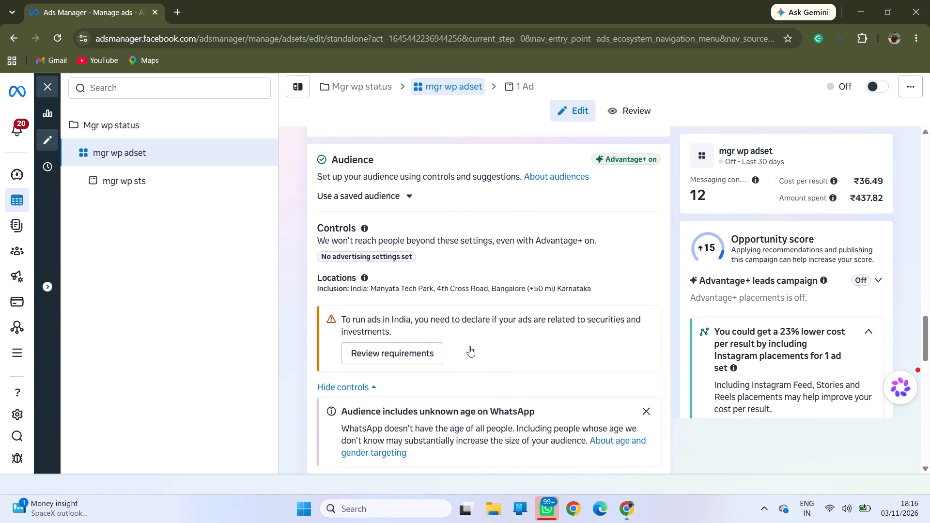
pyautogui.scroll(-5, 469, 346)
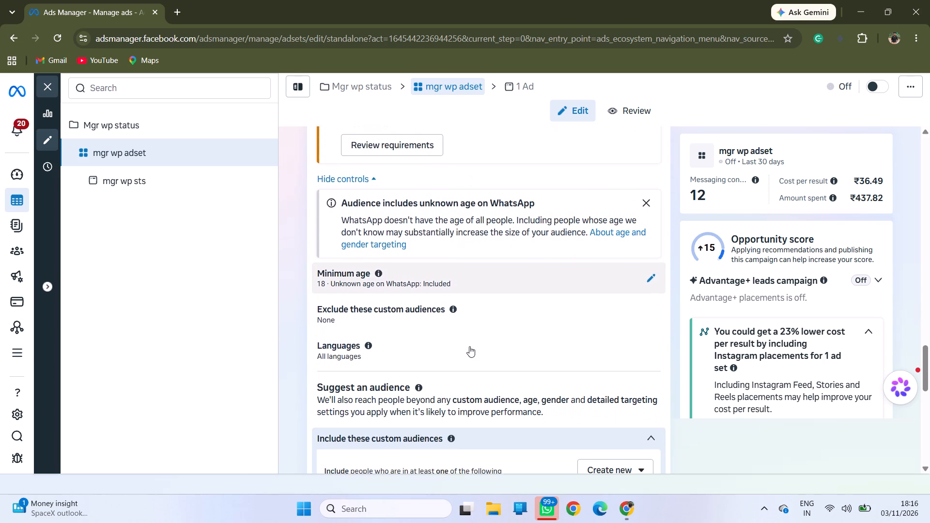
pyautogui.scroll(-3, 469, 346)
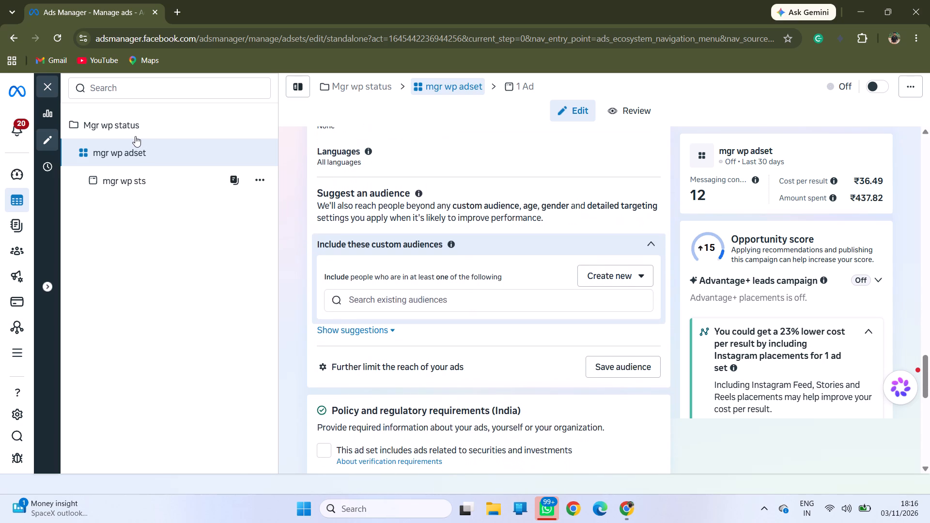
# Return to the Mgr wp status campaign settings and examine the expanded campaign spending limit, budget scheduling and ad scheduling options.
pyautogui.click(150, 134)
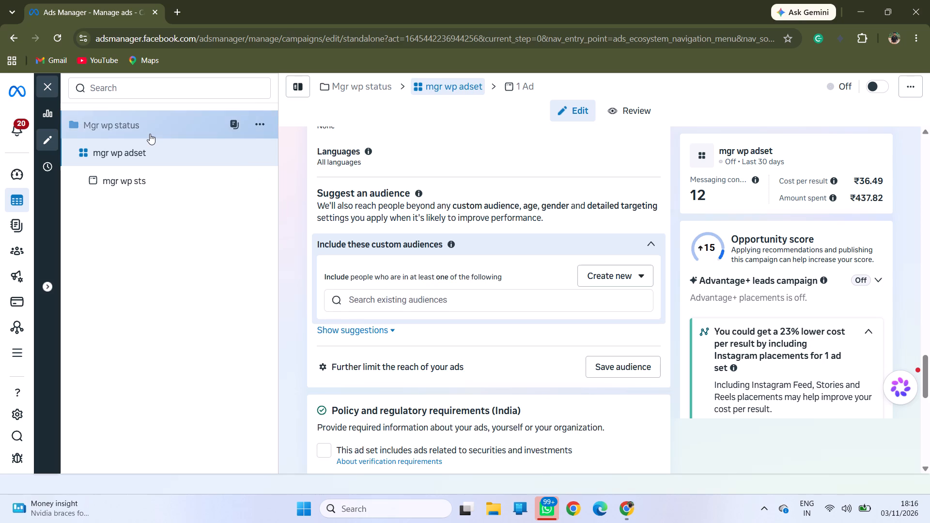
pyautogui.scroll(-1, 463, 326)
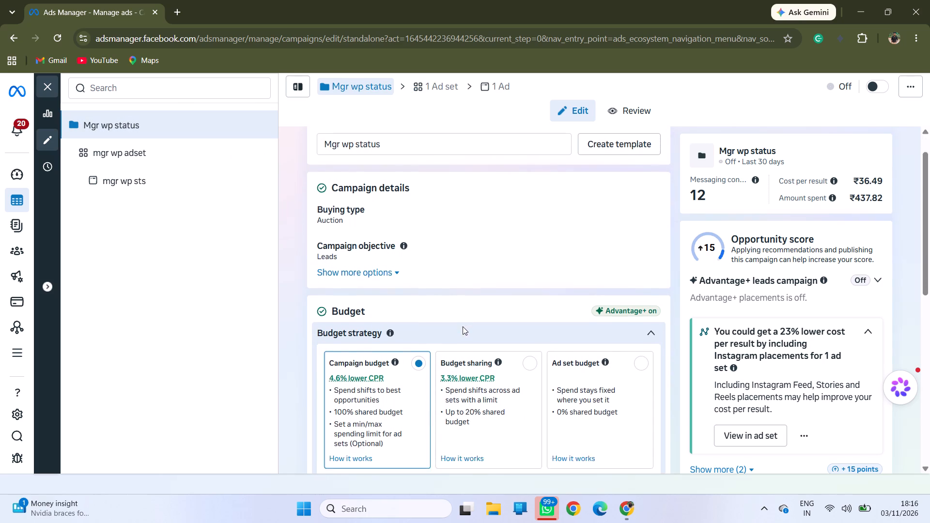
pyautogui.click(365, 243)
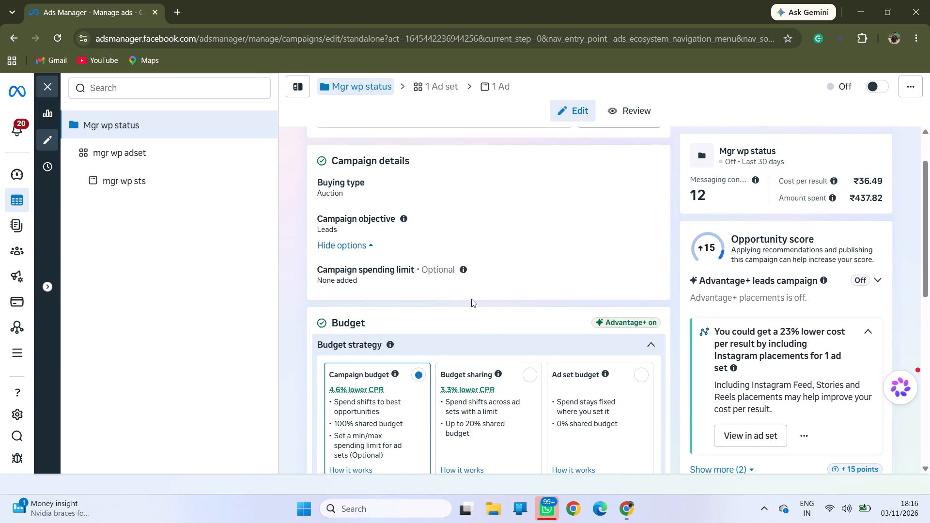
pyautogui.scroll(-9, 471, 299)
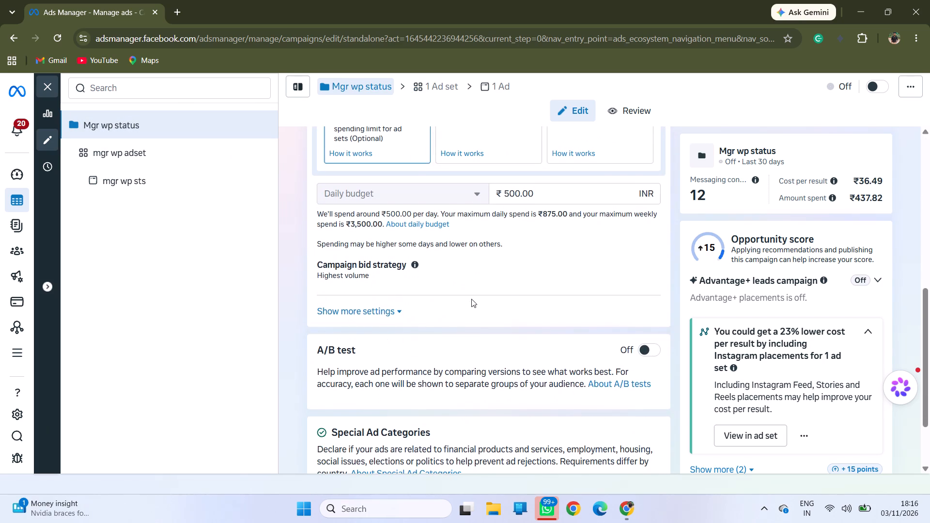
pyautogui.scroll(-2, 471, 299)
pyautogui.click(387, 241)
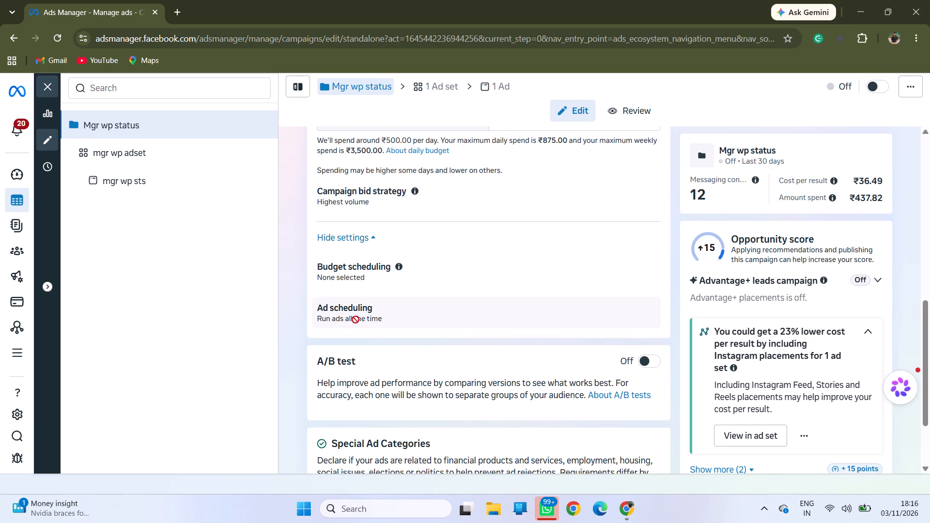
pyautogui.scroll(-4, 435, 323)
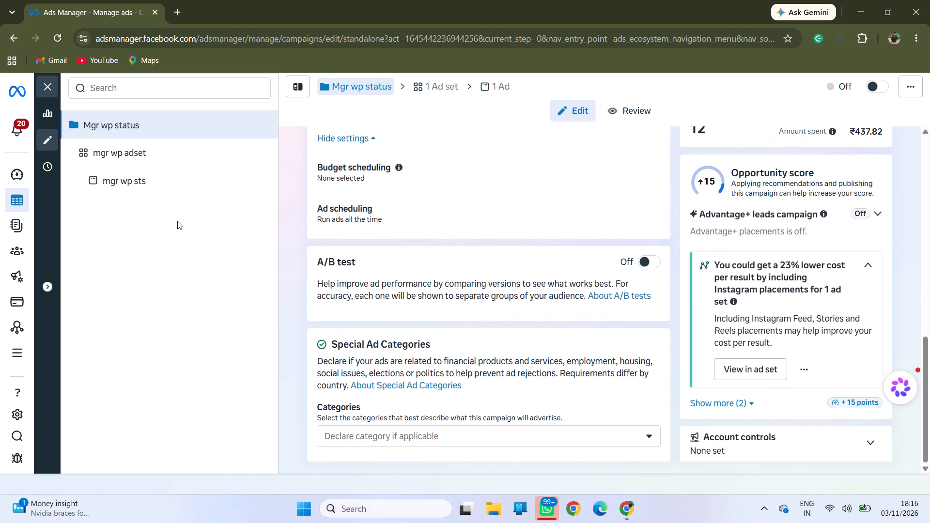
# Reopen the mgr wp adset settings and check whether its conversion location can be changed.
pyautogui.click(130, 157)
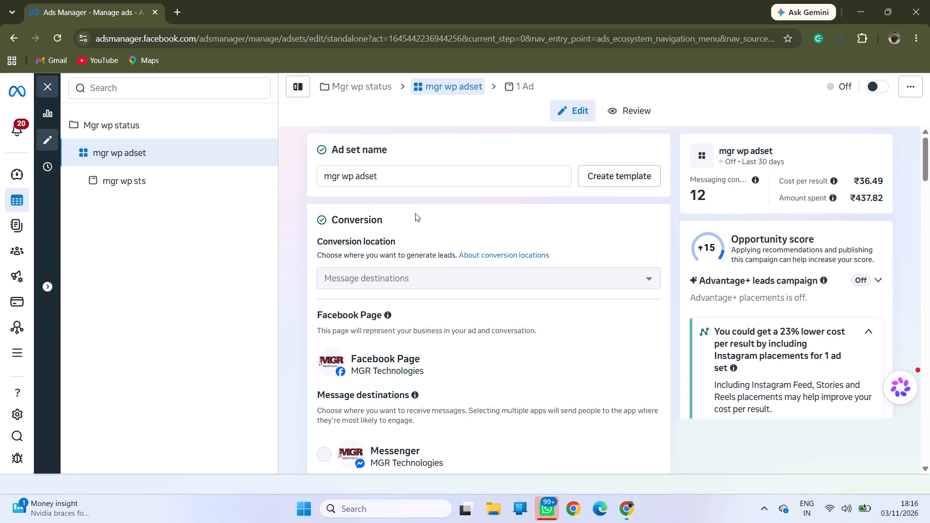
pyautogui.scroll(2, 415, 213)
pyautogui.click(654, 281)
# Close the mgr wp adset editor and clear the campaign and ad set selections to list all ad sets.
pyautogui.click(43, 88)
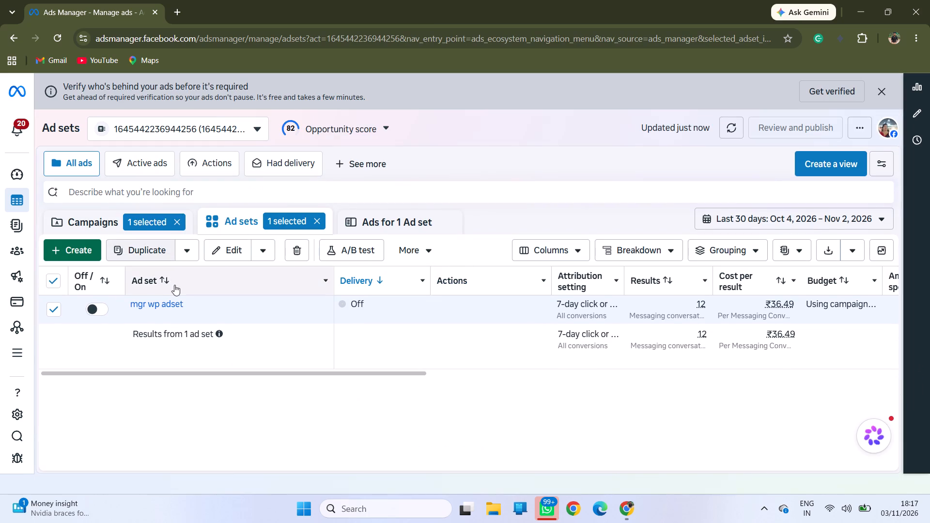
pyautogui.click(179, 223)
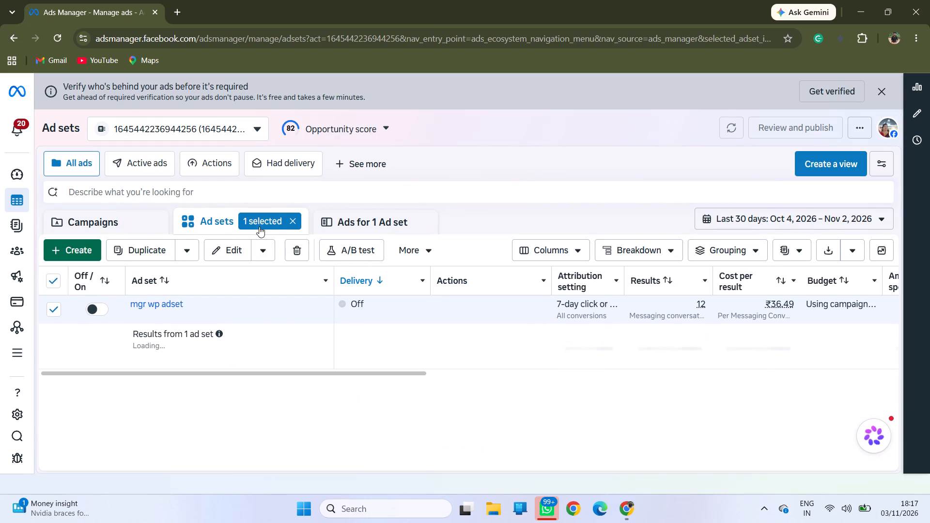
pyautogui.click(295, 225)
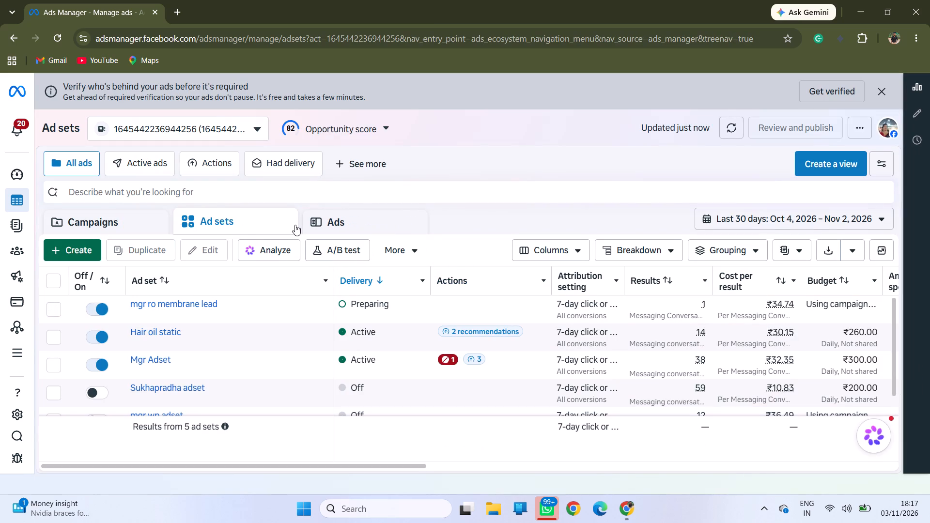
# Create a new Auction campaign using manual setup with the Leads objective.
pyautogui.click(103, 216)
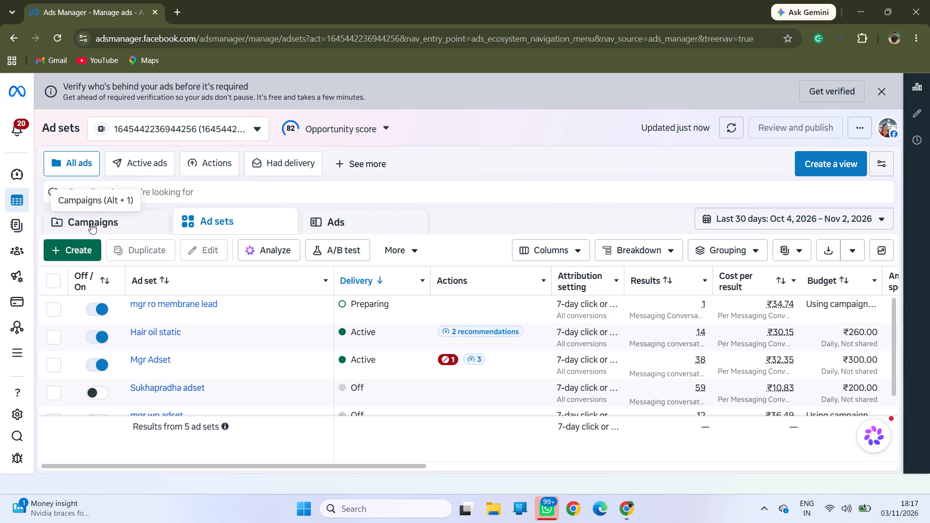
pyautogui.click(82, 246)
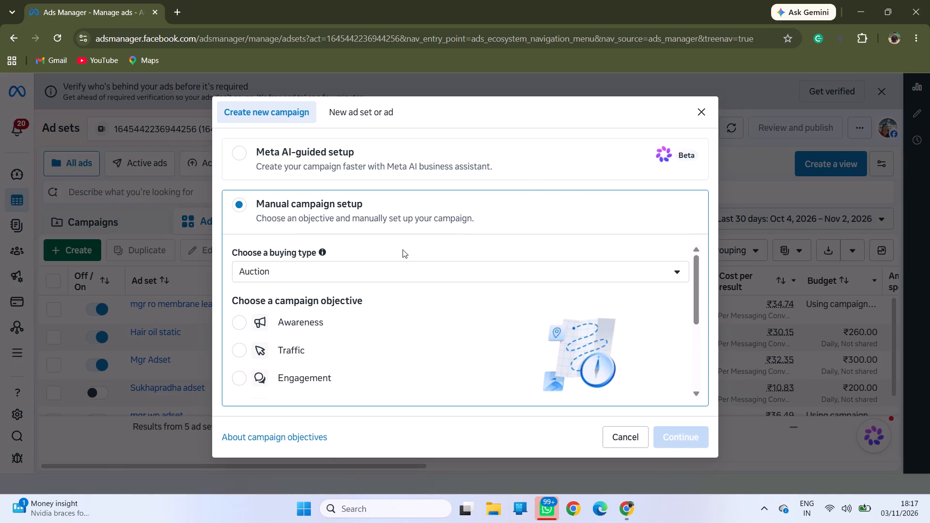
pyautogui.scroll(-3, 361, 312)
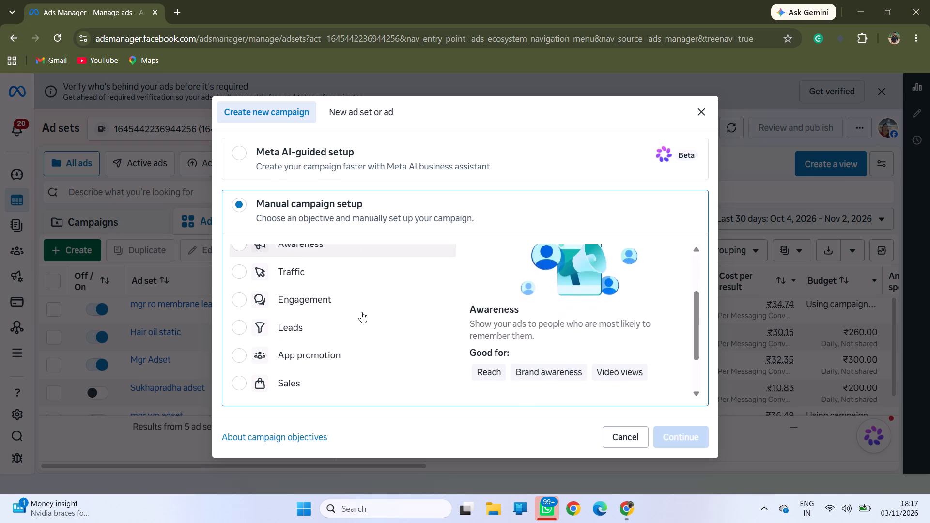
pyautogui.click(284, 331)
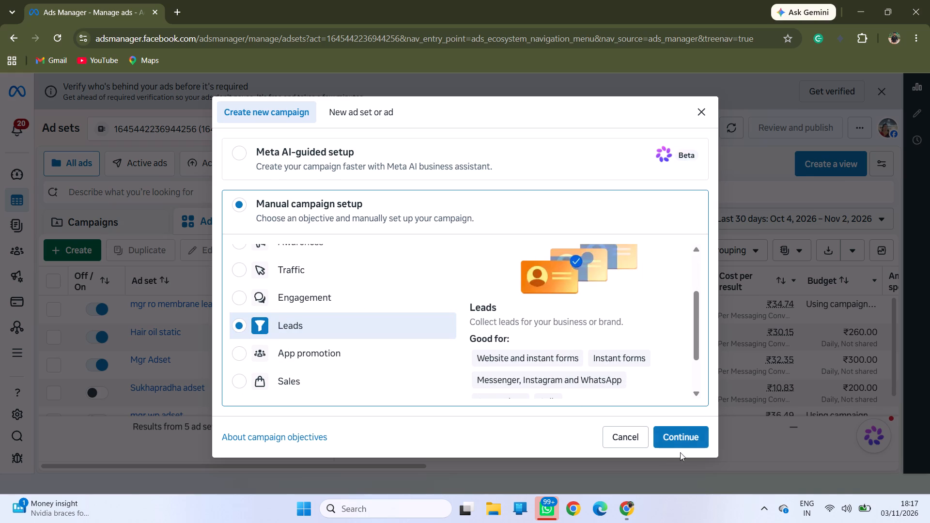
# Confirm the manual Leads campaign setup to create its draft campaign, ad set and ad.
pyautogui.click(688, 438)
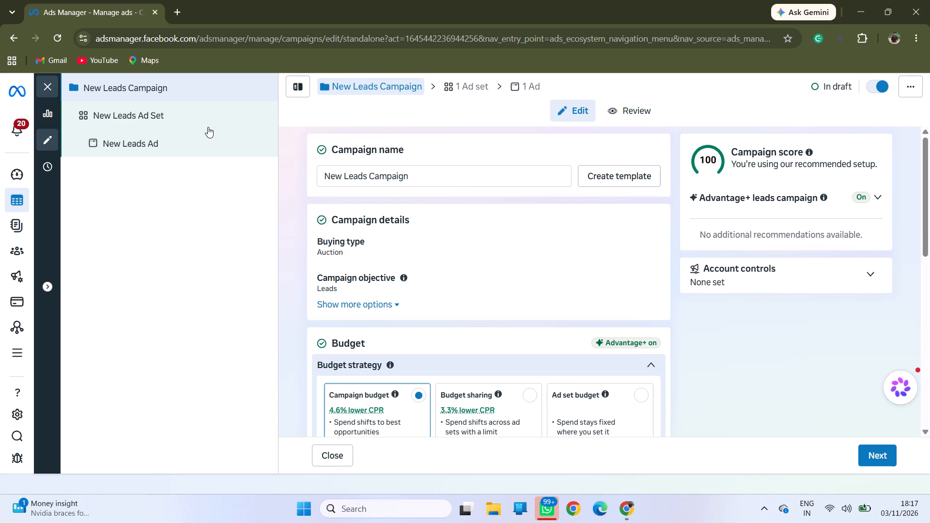
# In the New Leads Ad Set, choose Message destinations as the single conversion location.
pyautogui.click(146, 117)
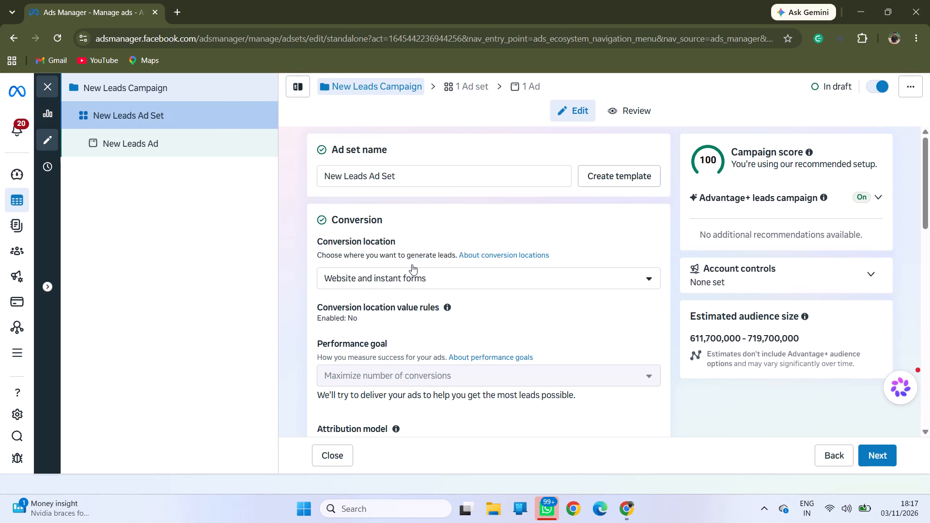
pyautogui.click(475, 282)
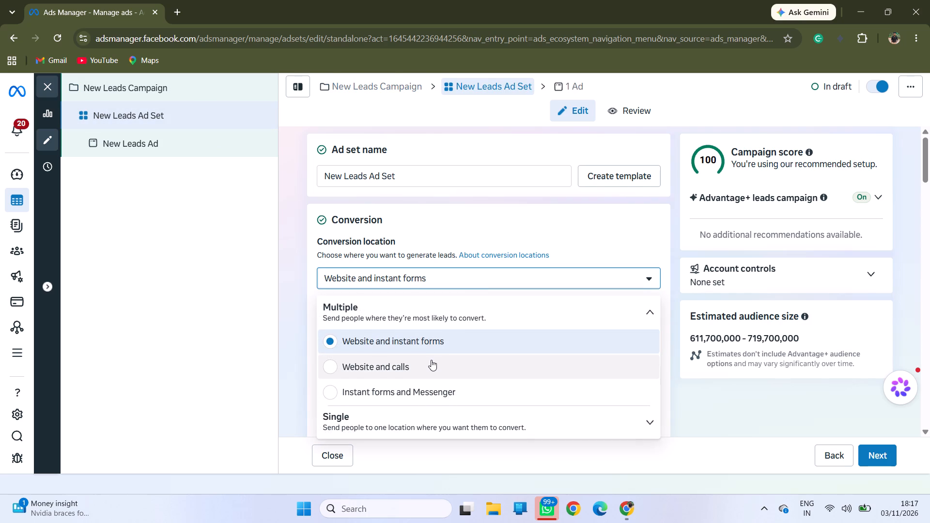
pyautogui.scroll(-1, 431, 360)
pyautogui.click(431, 360)
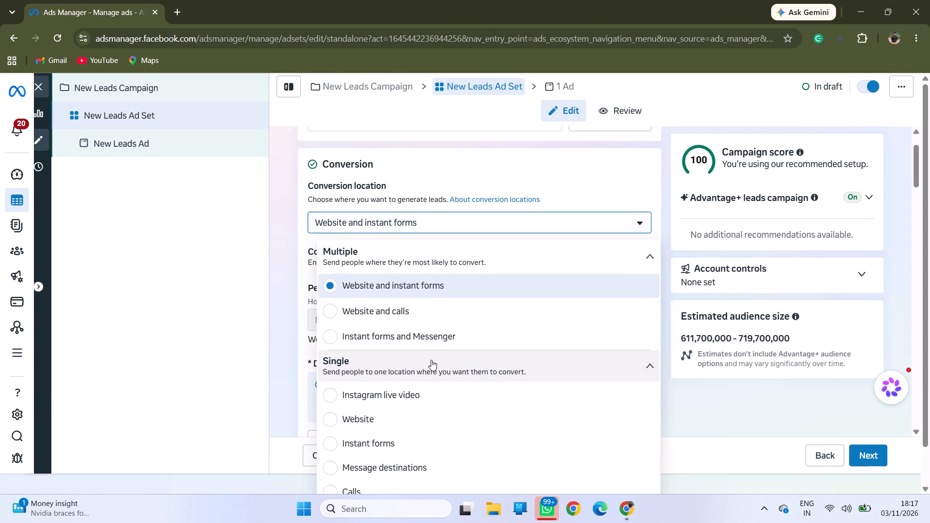
pyautogui.scroll(-2, 432, 401)
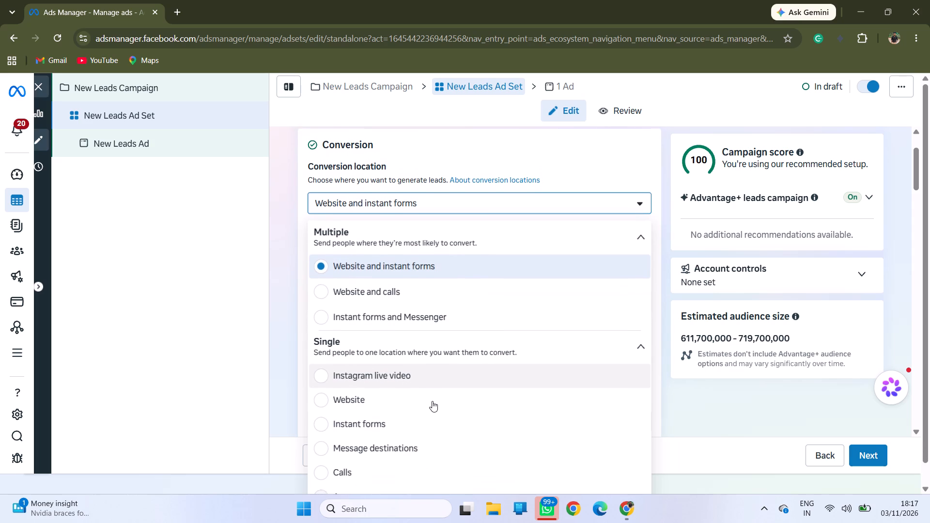
pyautogui.scroll(-3, 432, 401)
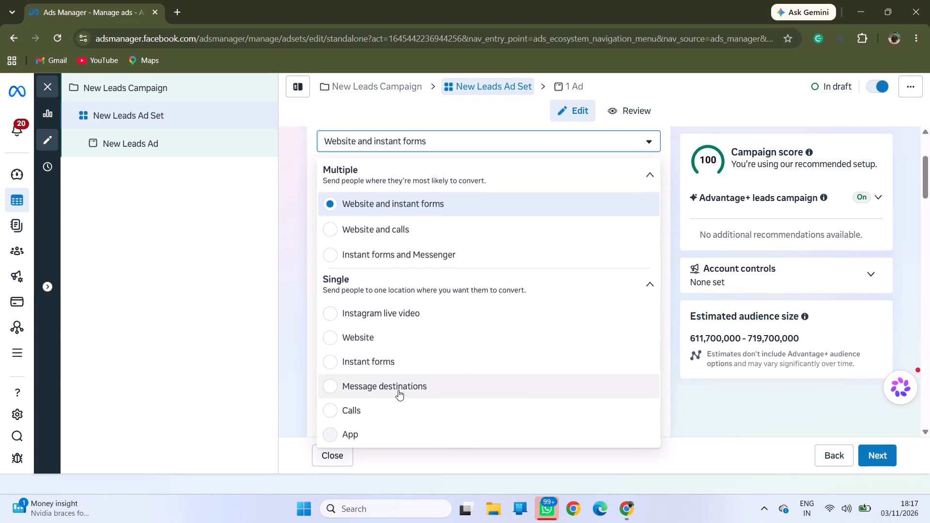
pyautogui.click(398, 390)
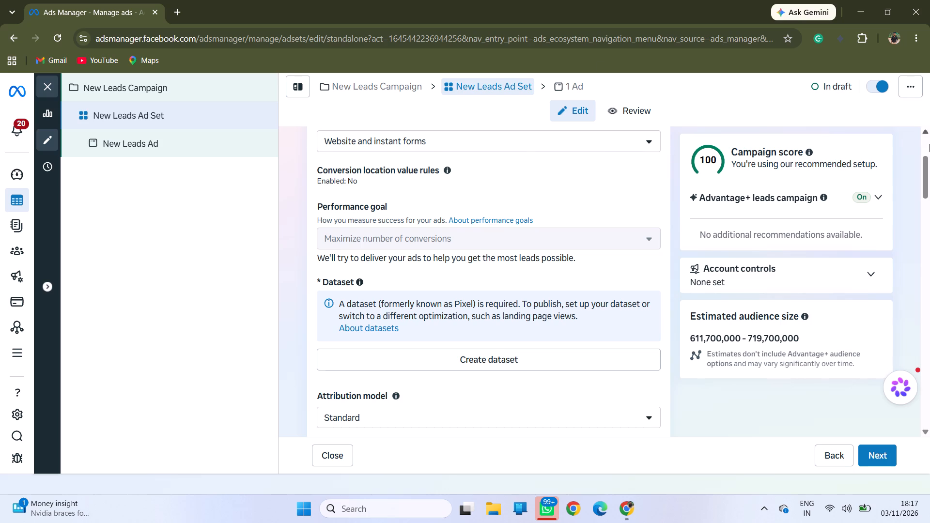
# Close the New Leads Ad Set editor without publishing the draft items.
pyautogui.click(47, 92)
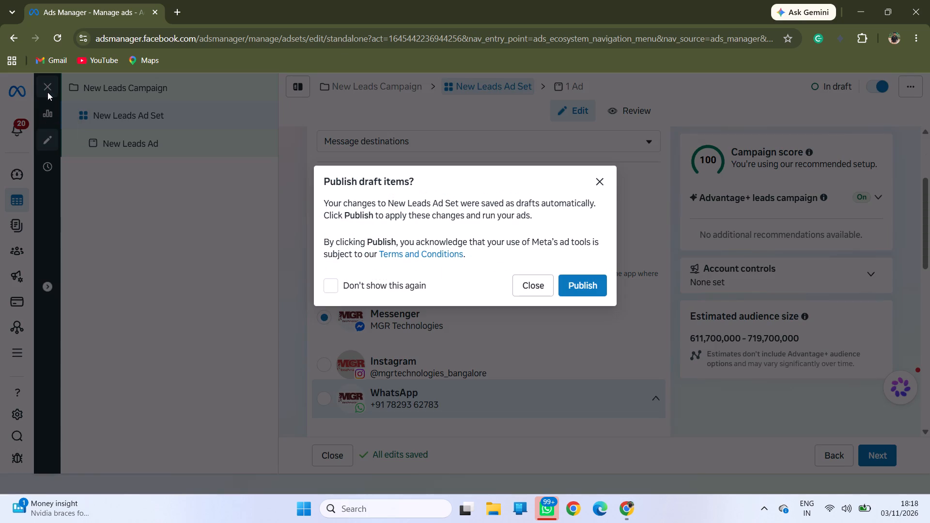
pyautogui.click(533, 289)
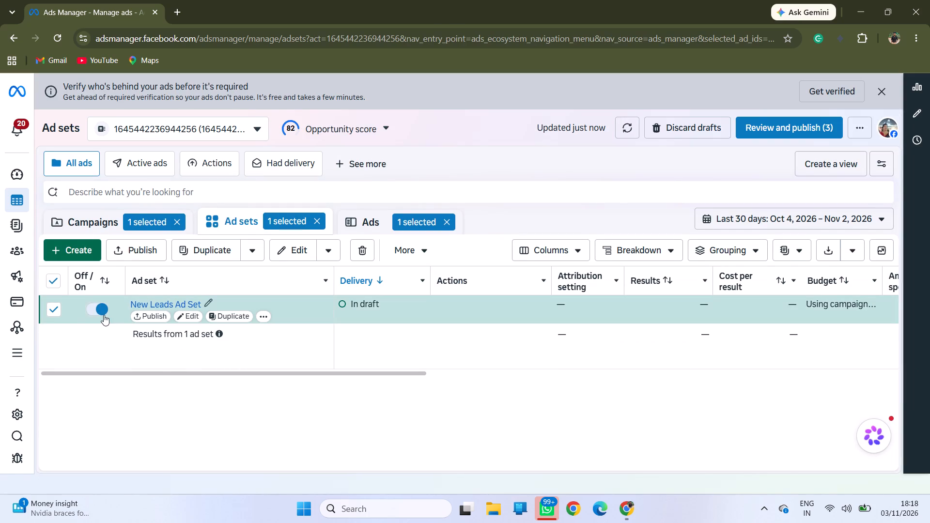
# Turn off the New Leads Ad Set draft and clear the campaign and ad selections.
pyautogui.click(178, 223)
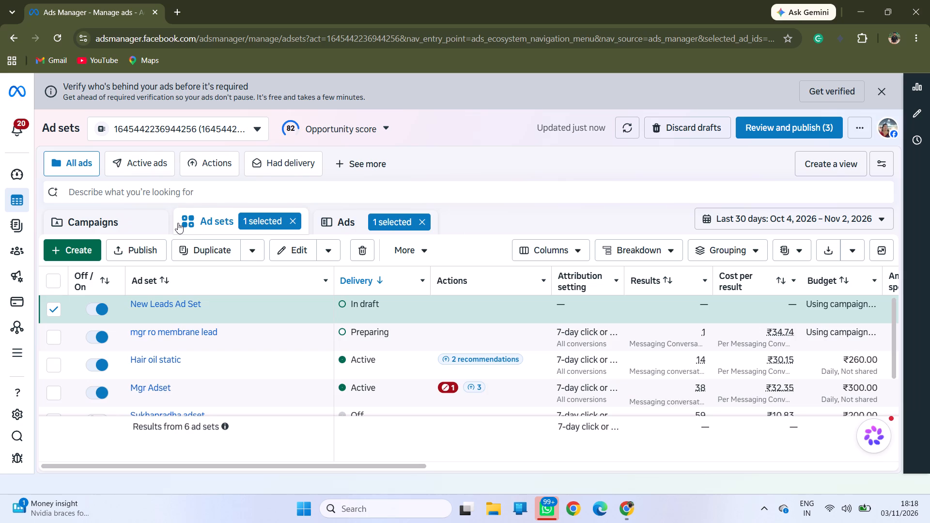
pyautogui.click(98, 305)
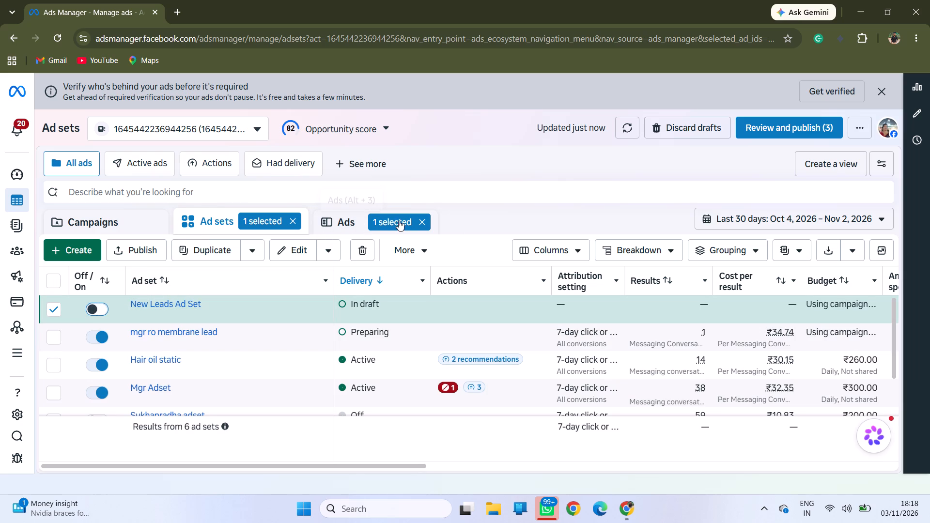
pyautogui.click(415, 220)
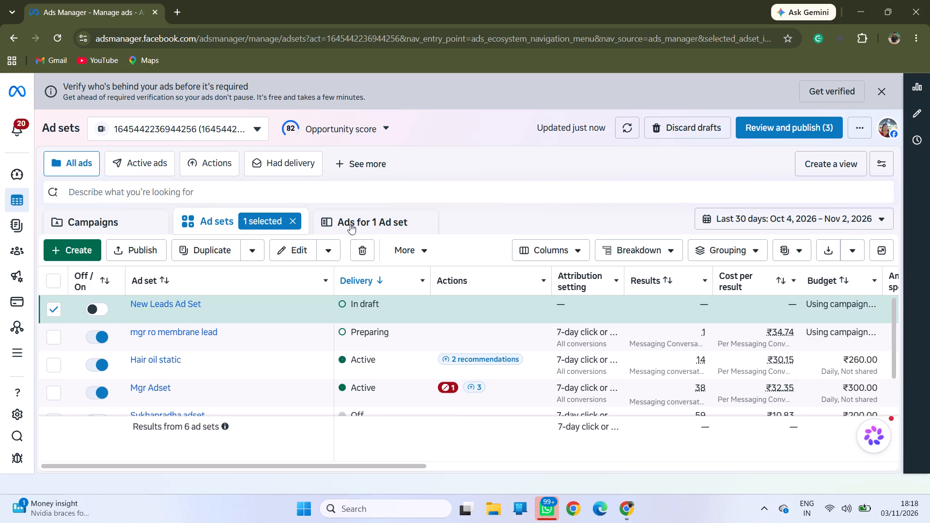
# Turn off the New Leads Ad draft and clear the ad set and ad selections.
pyautogui.click(392, 227)
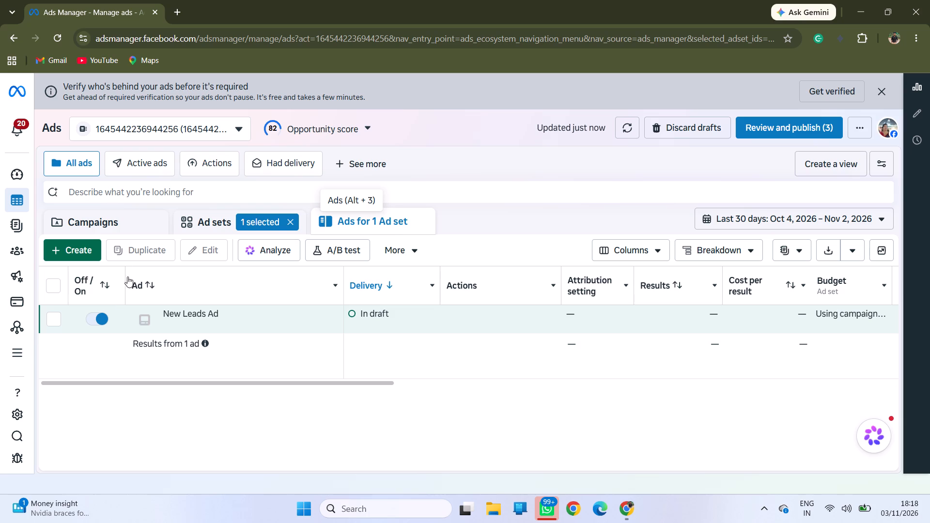
pyautogui.click(93, 326)
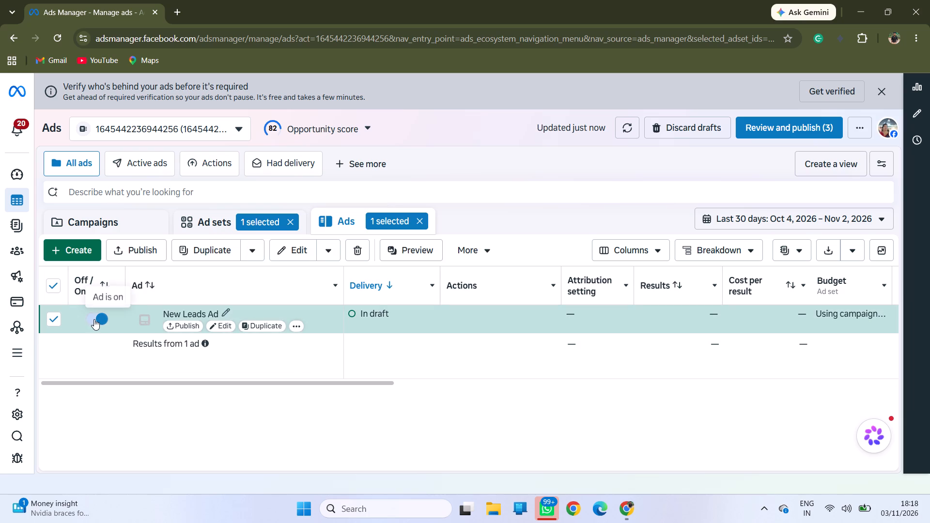
pyautogui.click(94, 319)
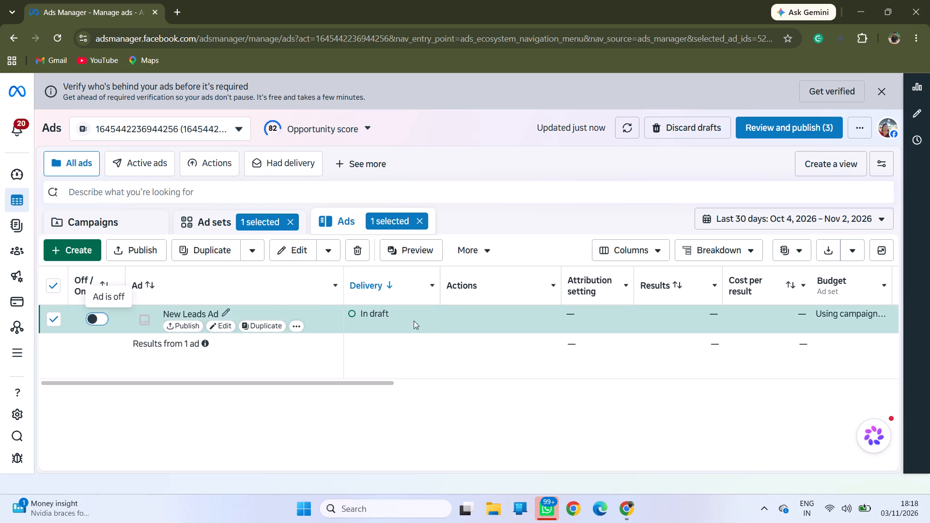
pyautogui.click(294, 220)
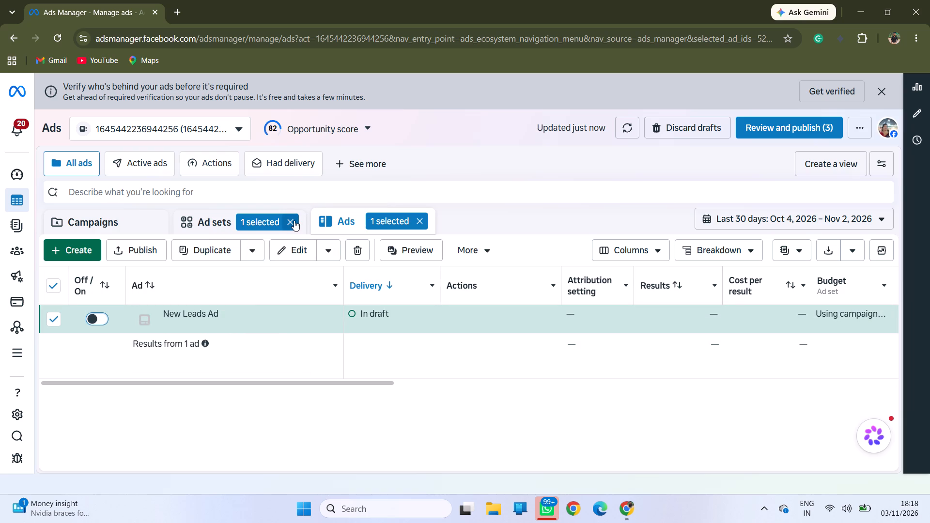
pyautogui.click(414, 220)
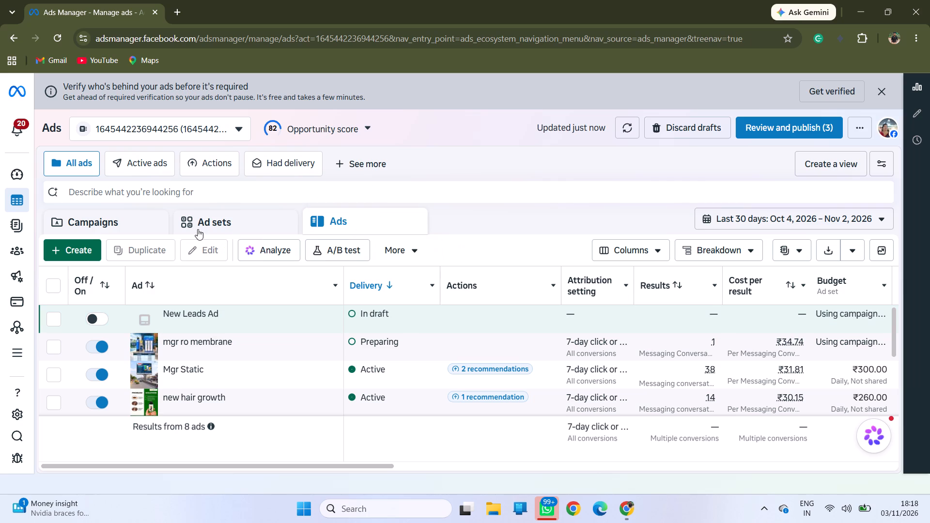
# Turn off the New Leads Campaign draft in the campaigns list.
pyautogui.click(131, 221)
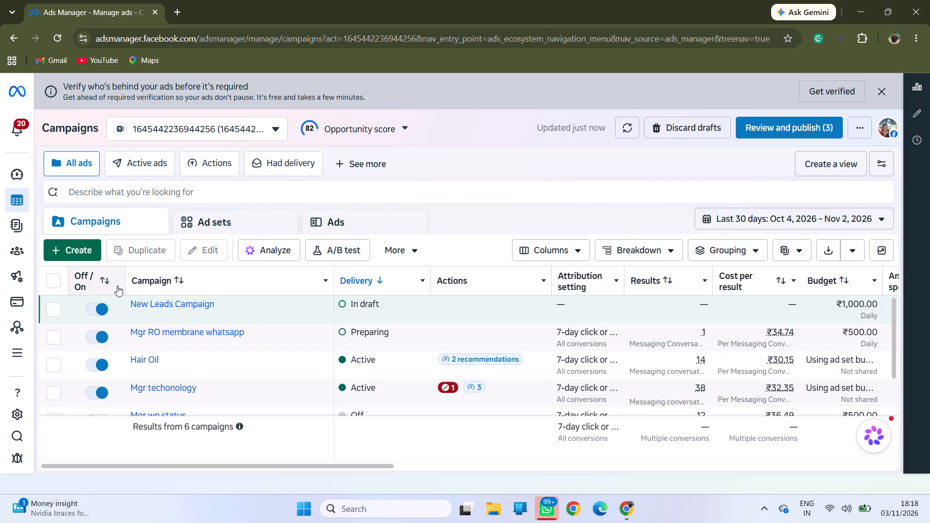
pyautogui.click(98, 307)
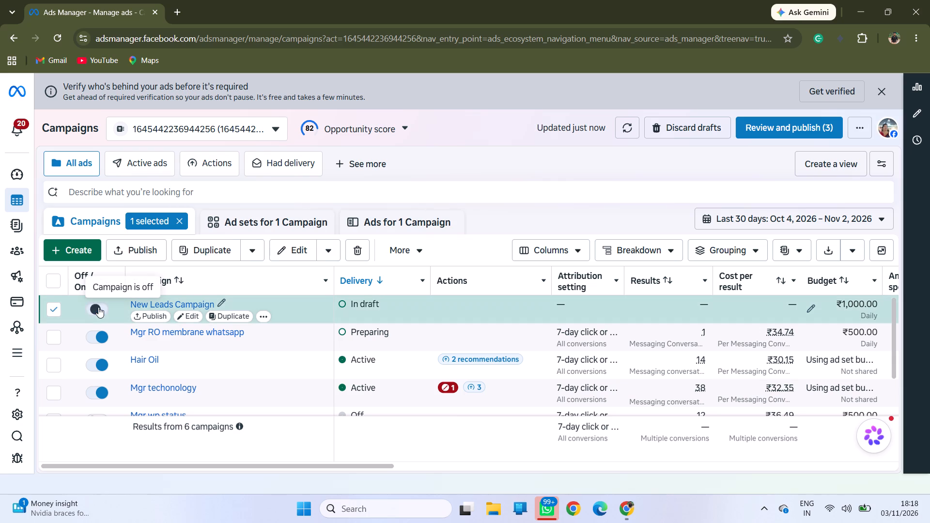
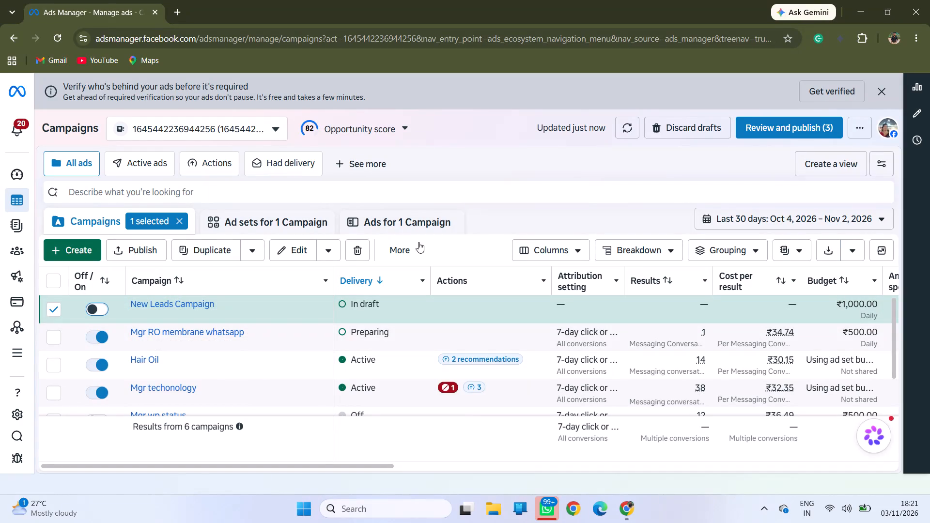
# Examine the delivery, budget, ad set name and performance columns of the New Leads Ad under the selected campaign.
pyautogui.click(393, 224)
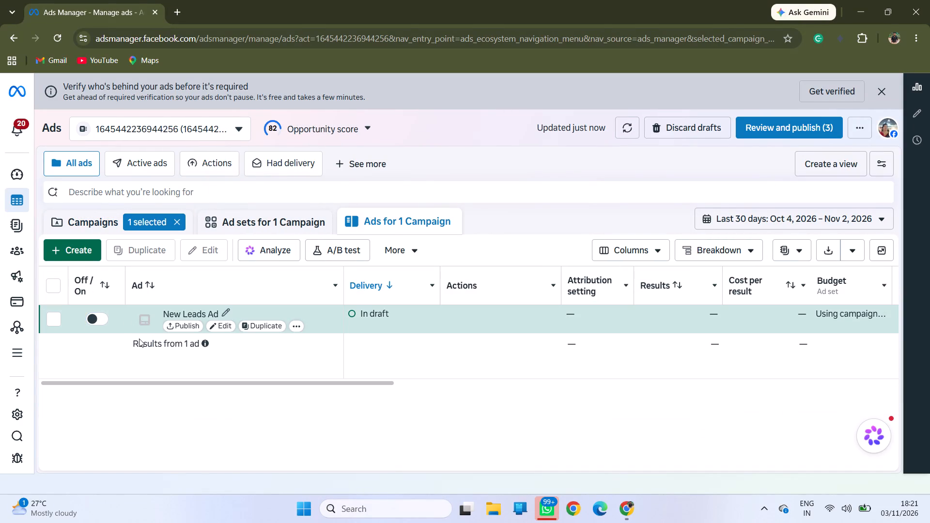
pyautogui.hscroll(-3, 380, 408)
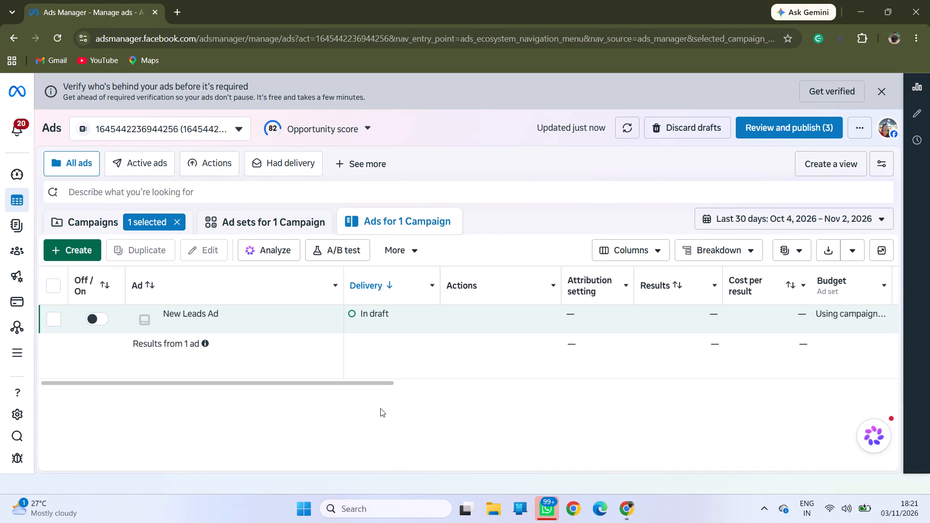
pyautogui.hscroll(-13, 380, 408)
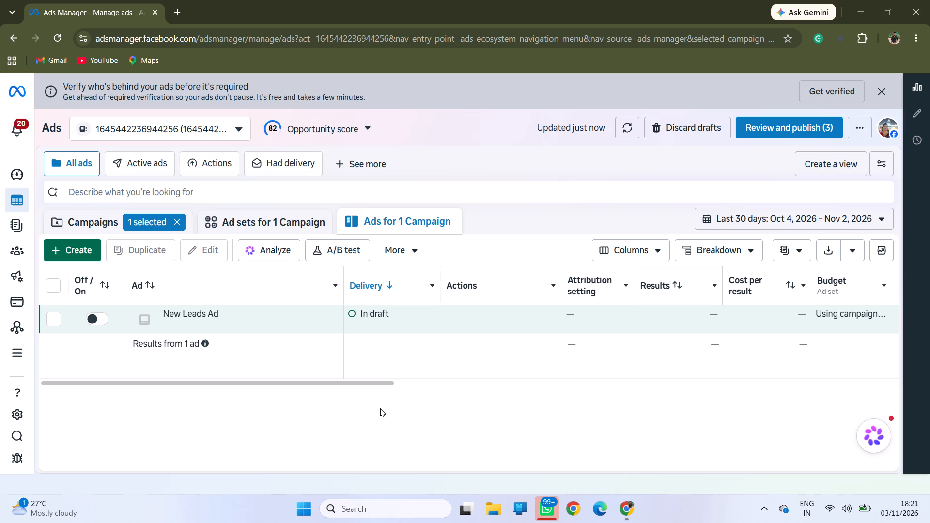
pyautogui.hscroll(-7, 380, 408)
pyautogui.hscroll(-8, 412, 385)
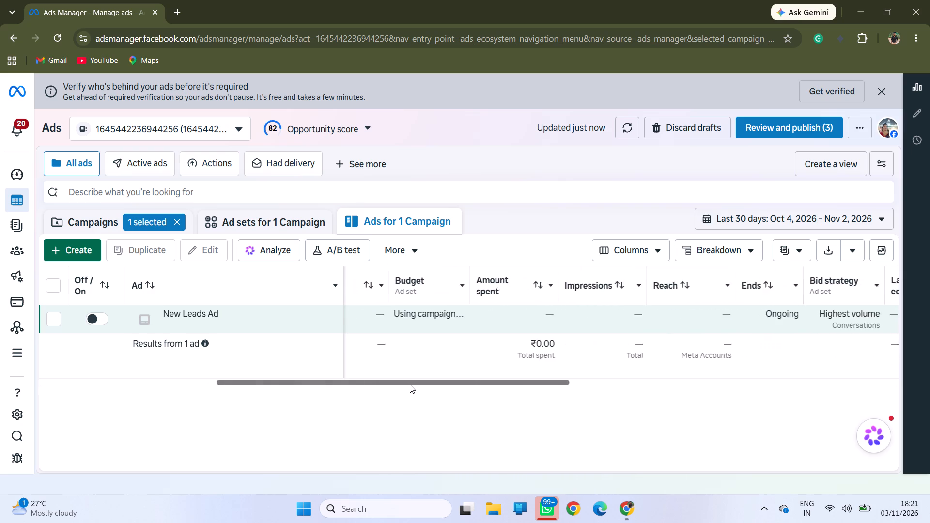
pyautogui.hscroll(-13, 410, 385)
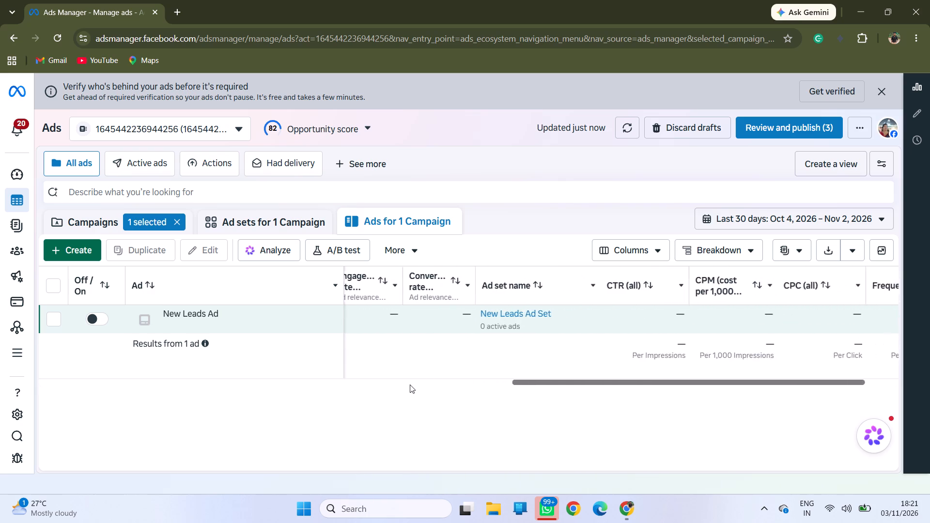
pyautogui.hscroll(-3, 410, 385)
pyautogui.hscroll(17, 410, 385)
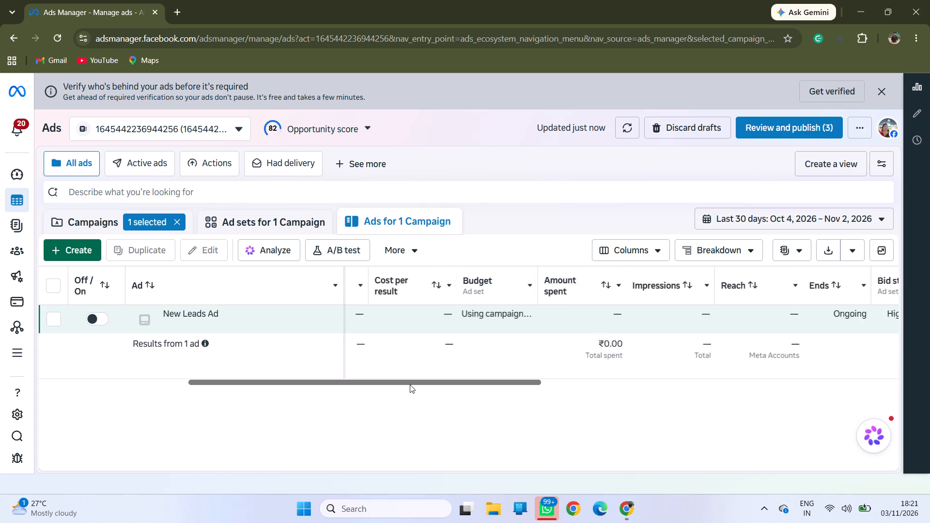
pyautogui.hscroll(12, 410, 385)
pyautogui.hscroll(-7, 410, 385)
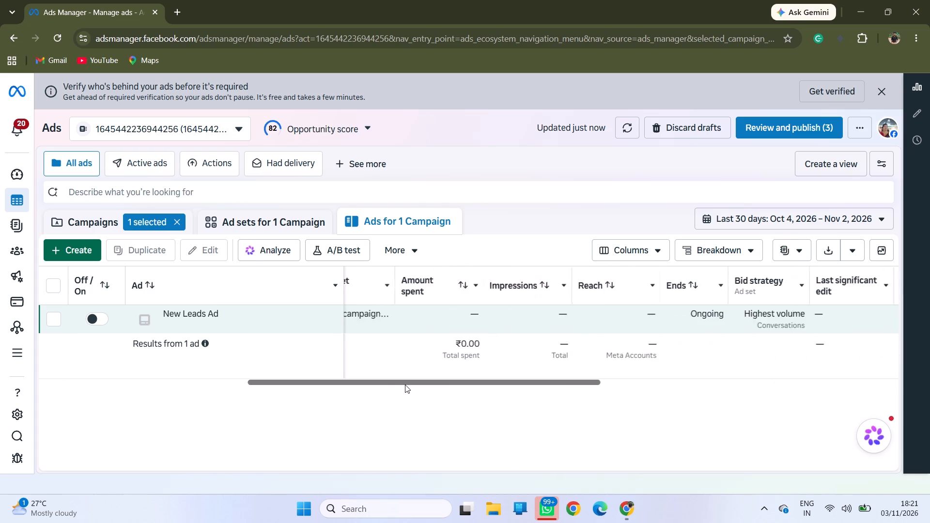
pyautogui.hscroll(-15, 405, 385)
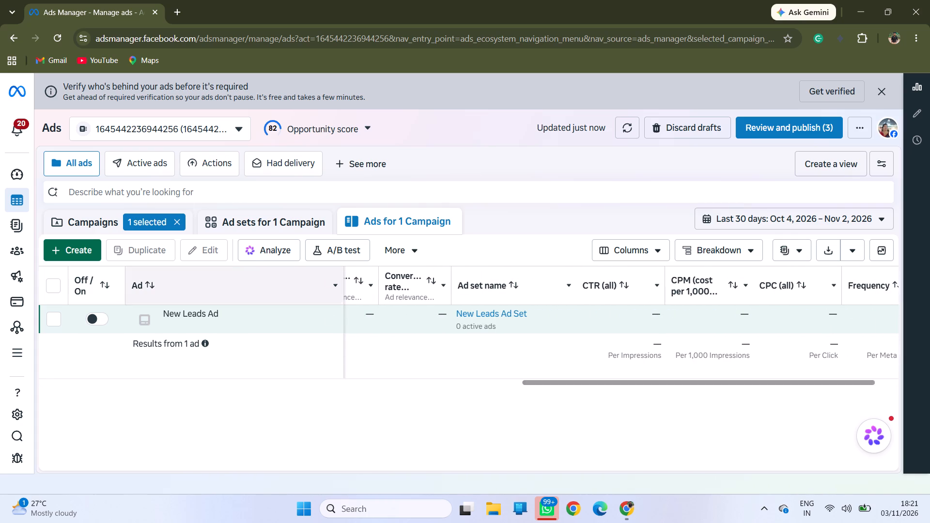
# Clear the New Leads Campaign selection and return to the full campaigns list.
pyautogui.click(174, 222)
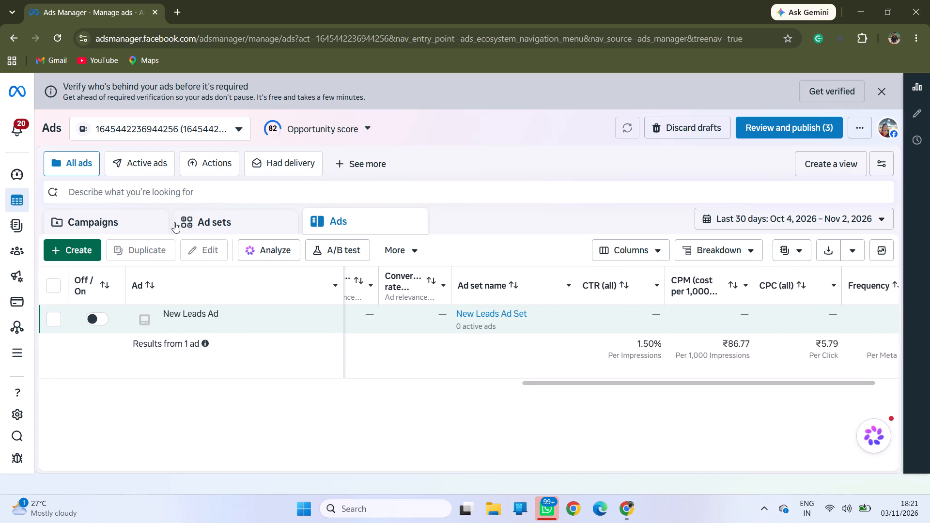
pyautogui.click(137, 222)
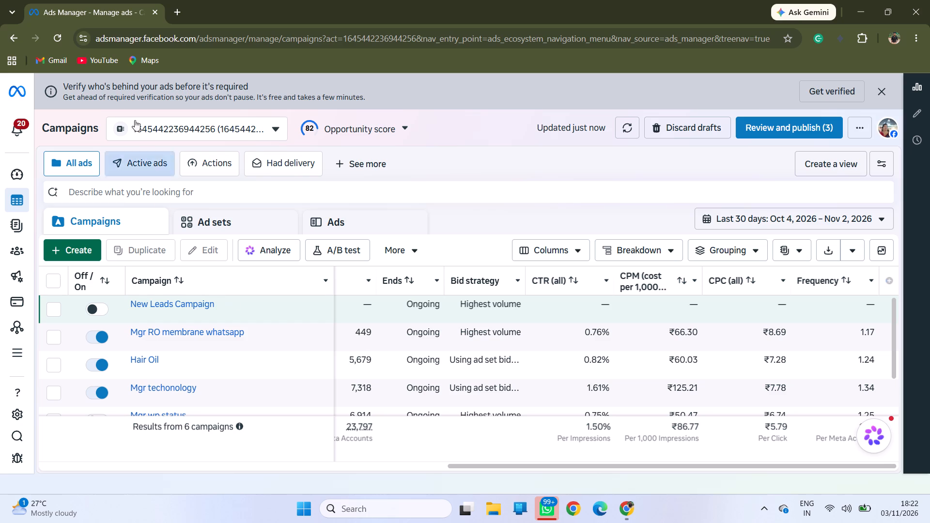
# Reload the campaigns page.
pyautogui.click(61, 37)
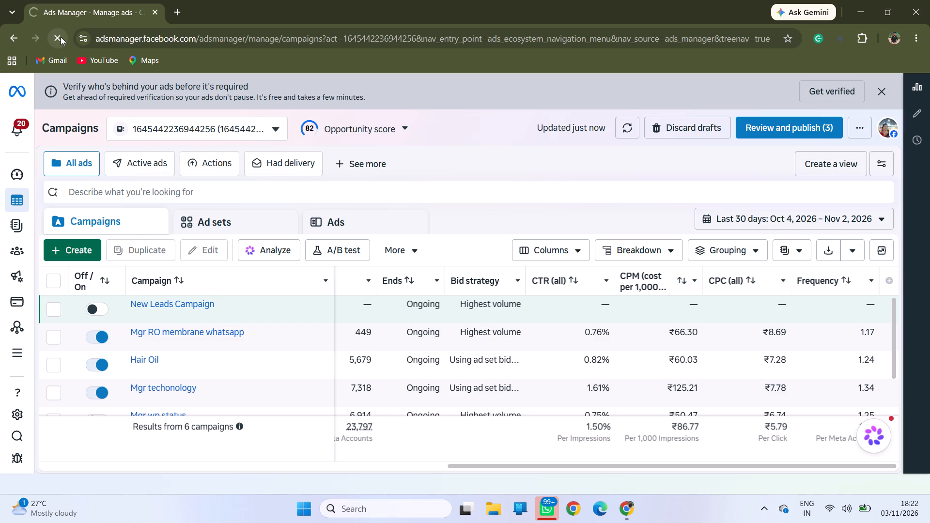
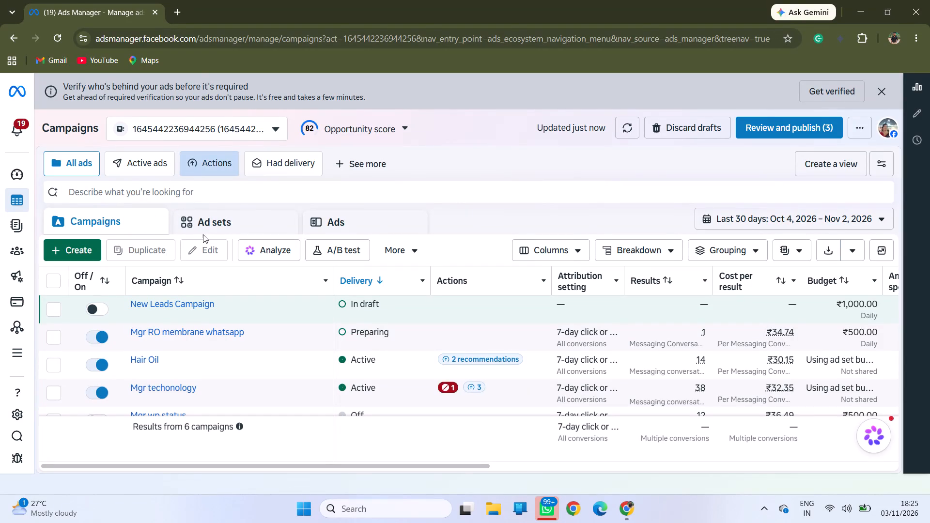
# Check the ad sets list, return to the campaigns list and delete the draft New Leads Campaign.
pyautogui.click(217, 227)
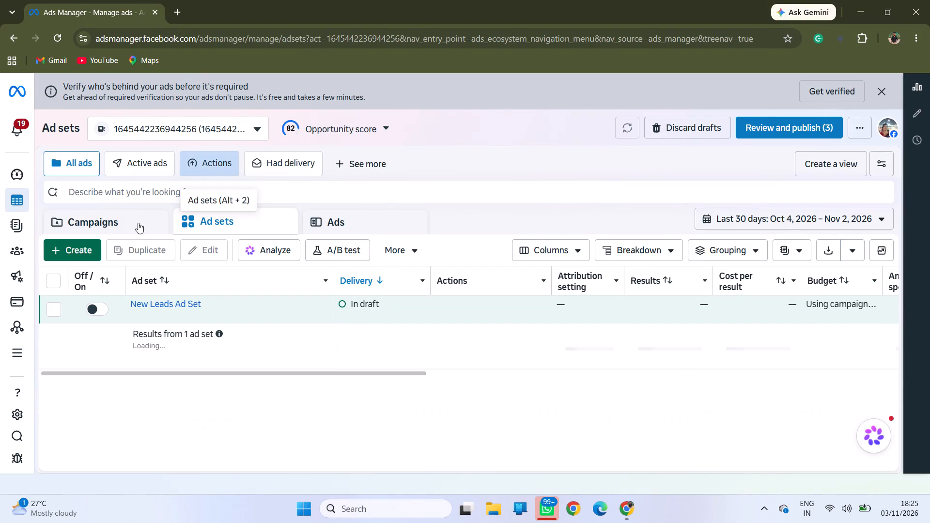
pyautogui.click(107, 223)
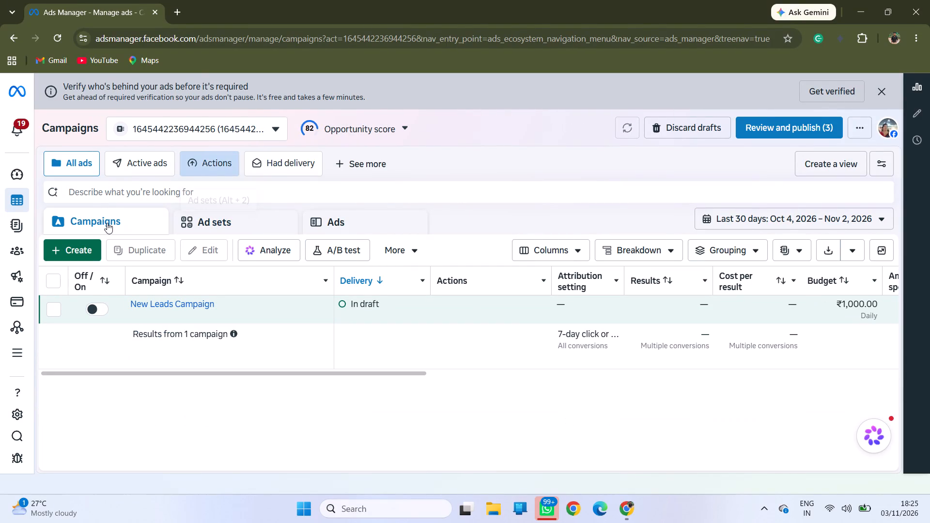
pyautogui.click(62, 310)
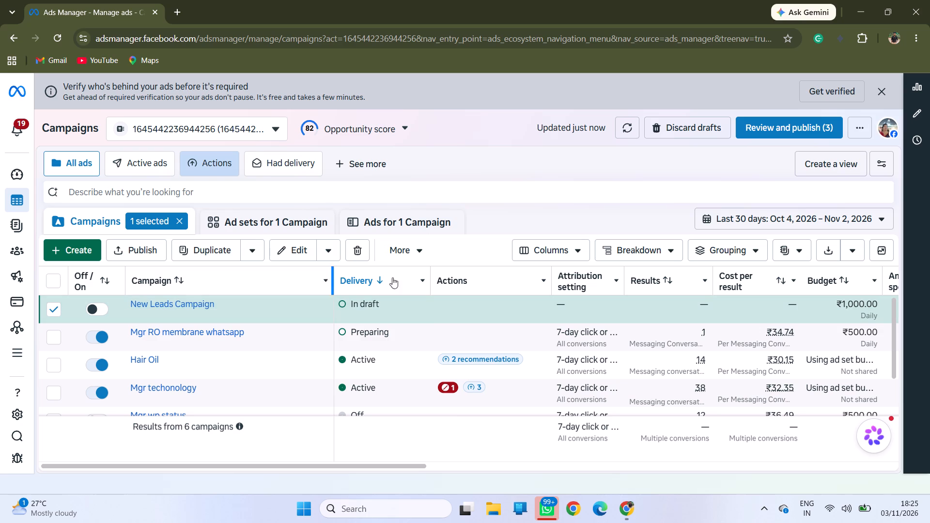
pyautogui.click(358, 248)
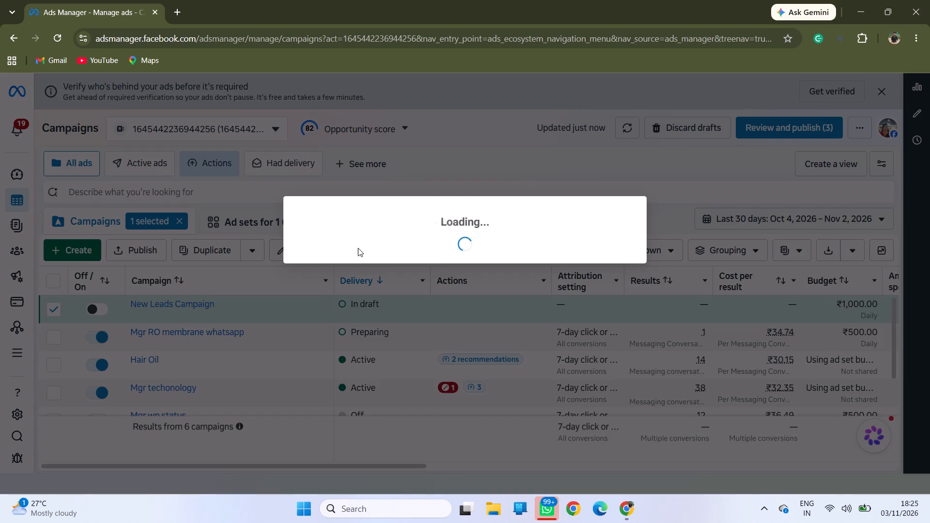
pyautogui.click(563, 244)
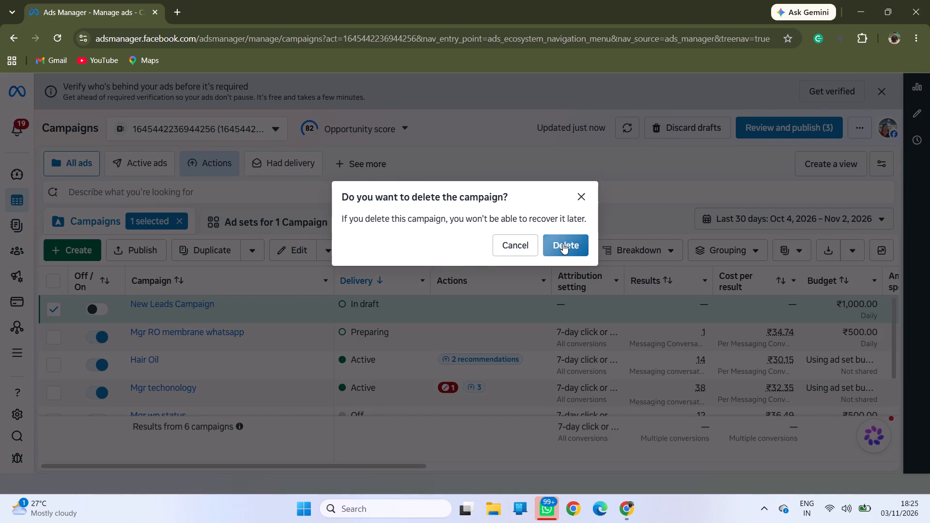
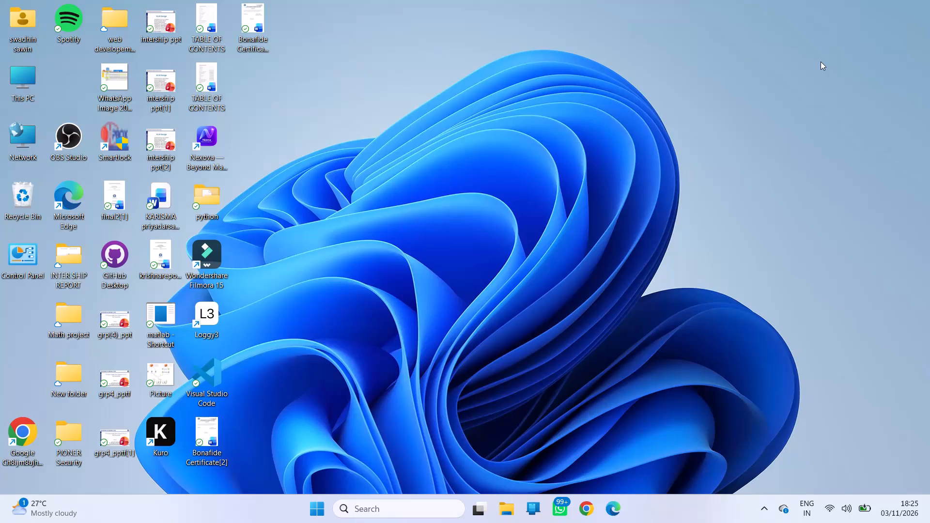
# Open the Shut Down Windows dialog from the desktop.
pyautogui.hotkey('alt', '4')
pyautogui.hotkey('alt', 'F4')
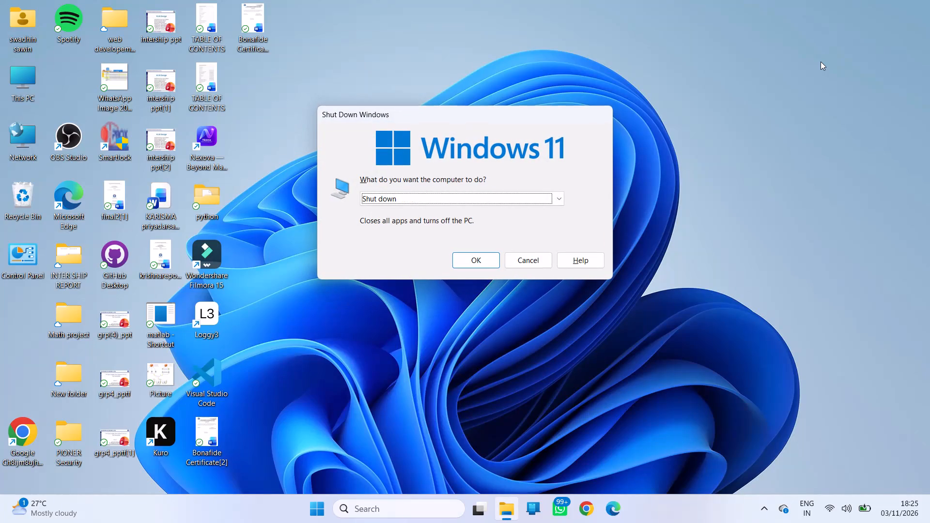